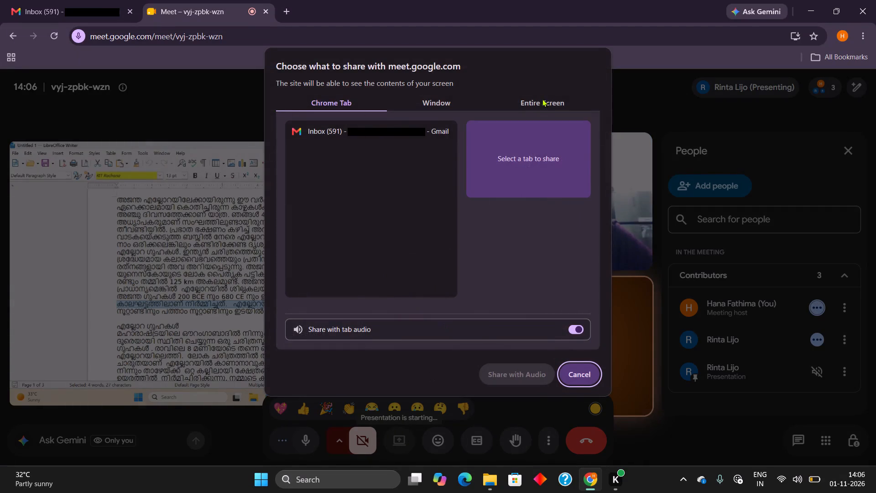
Share the entire screen with the ongoing Meet call, leaving system audio off.
left_click(538, 105)
left_click(360, 210)
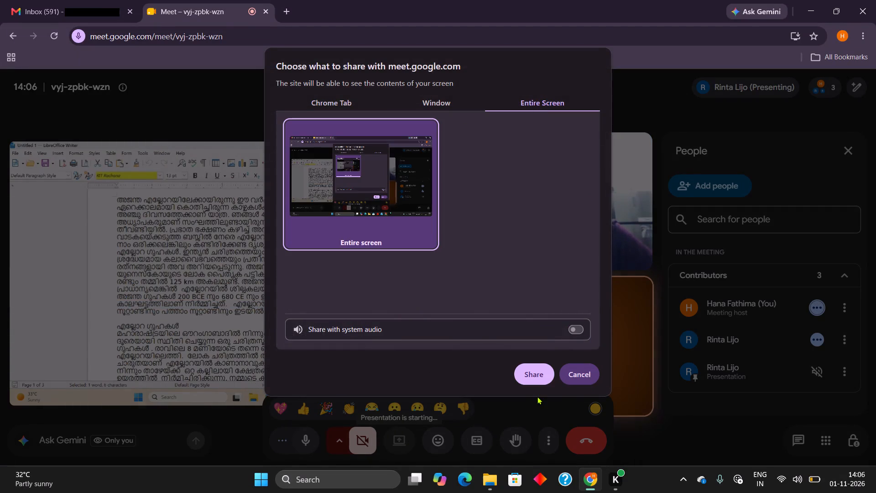
left_click(533, 381)
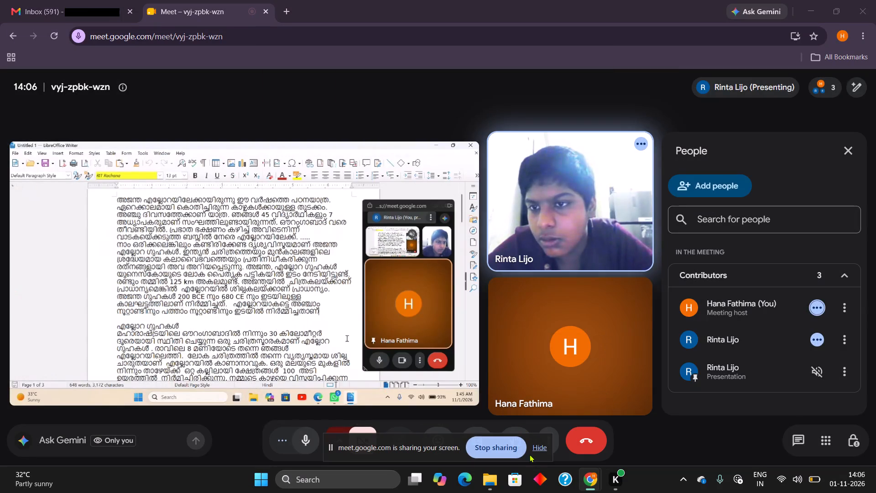
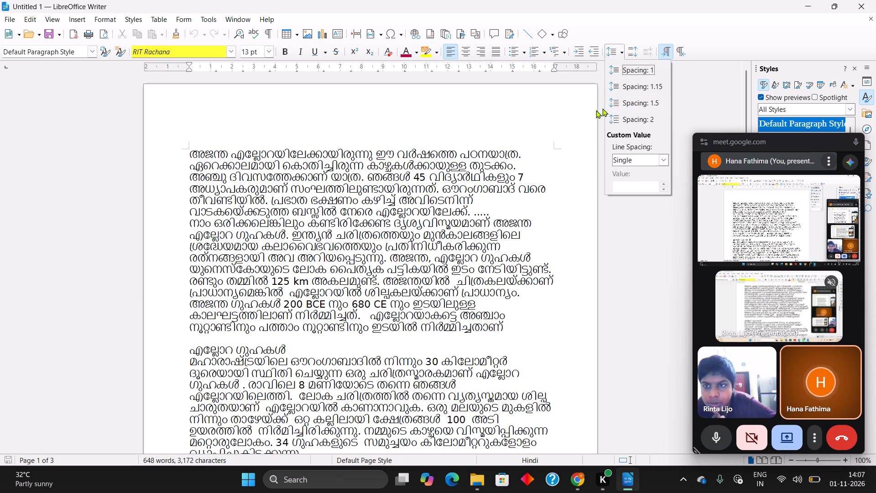
Select the Ellora main caves section on page 2, from its heading through the end of the cave 33 (ഗുഹ 33) entry.
left_click(535, 79)
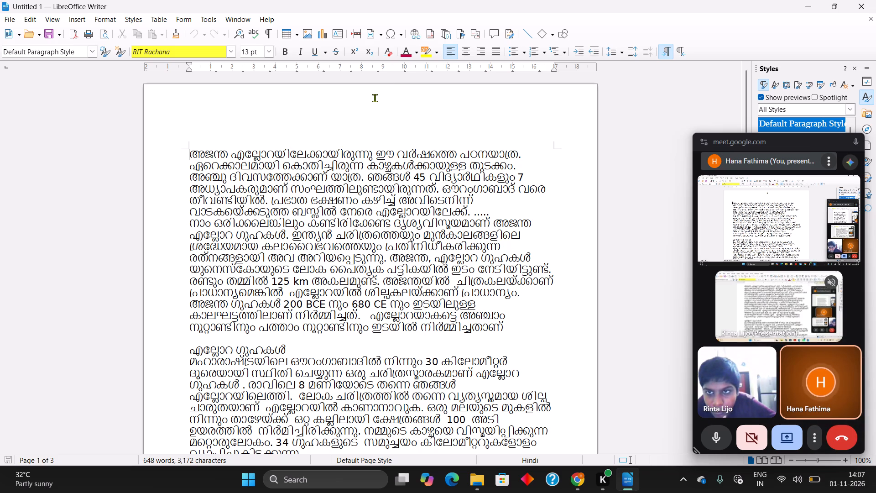
scroll(375, 98, "down", 5)
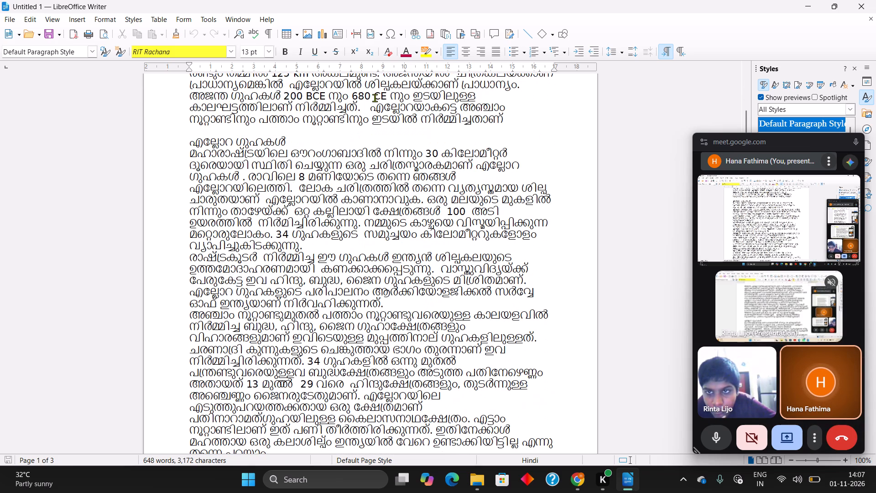
scroll(375, 98, "down", 4)
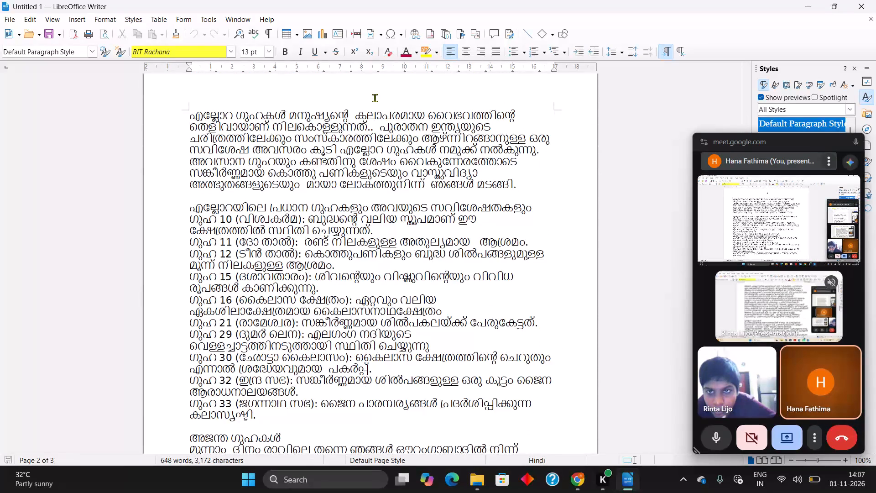
scroll(375, 98, "down", 2)
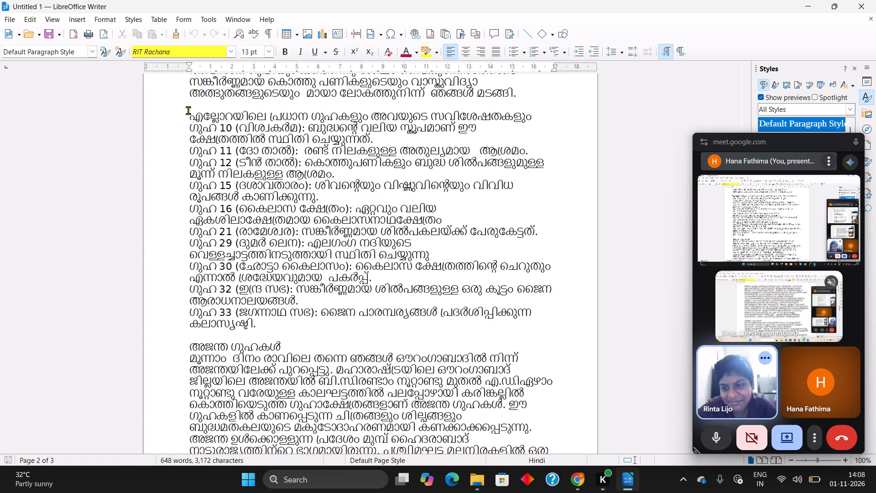
left_click_drag(191, 114, 224, 178)
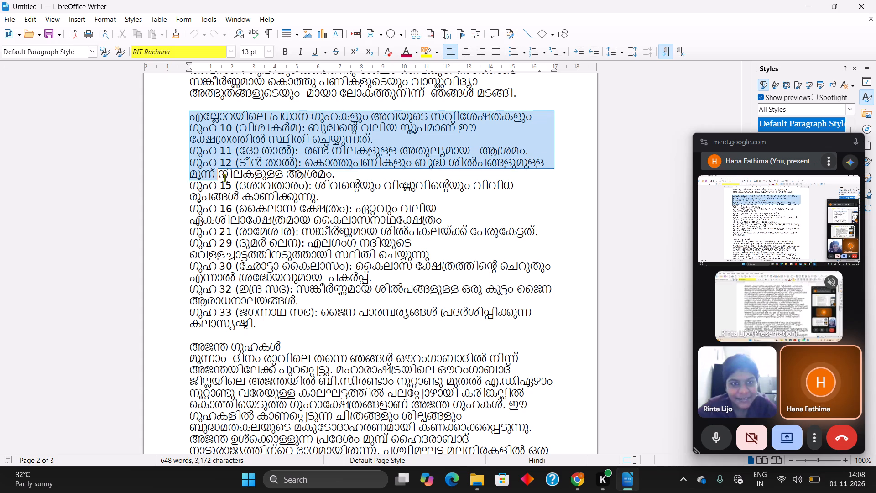
left_click_drag(224, 178, 253, 338)
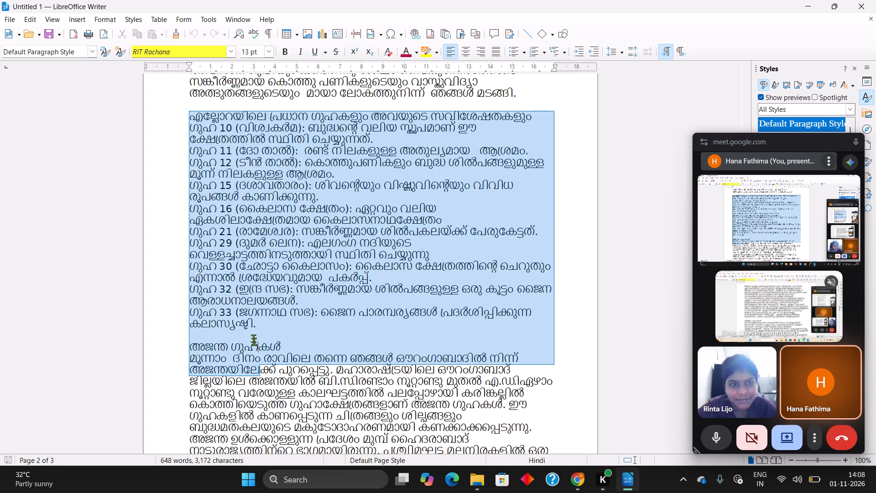
left_click_drag(253, 338, 253, 324)
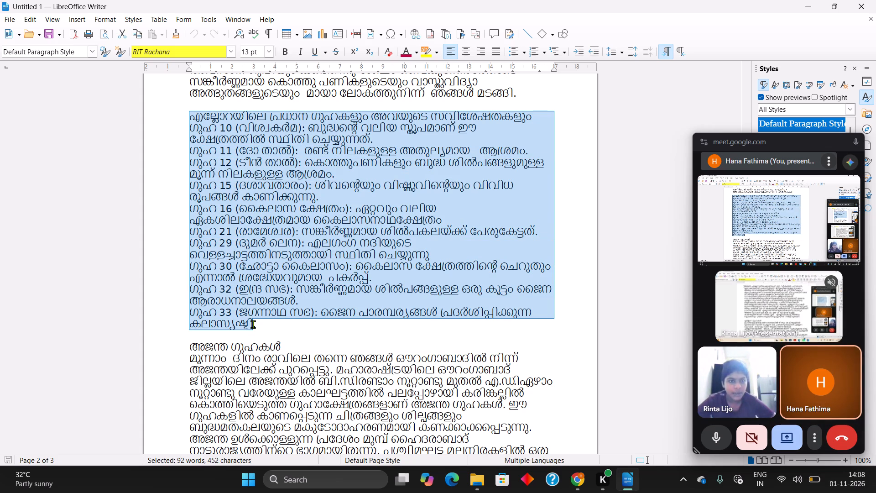
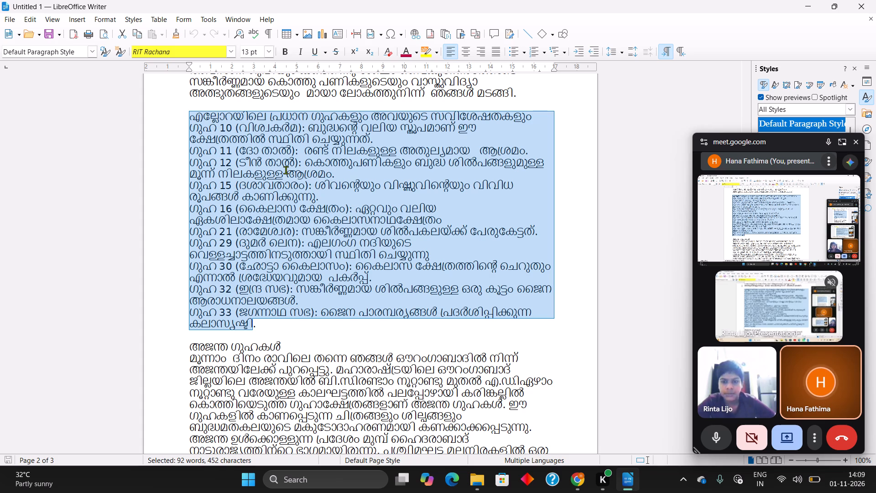
Set a box border on all four sides around the selected Ellora caves paragraphs in their paragraph formatting.
left_click(113, 19)
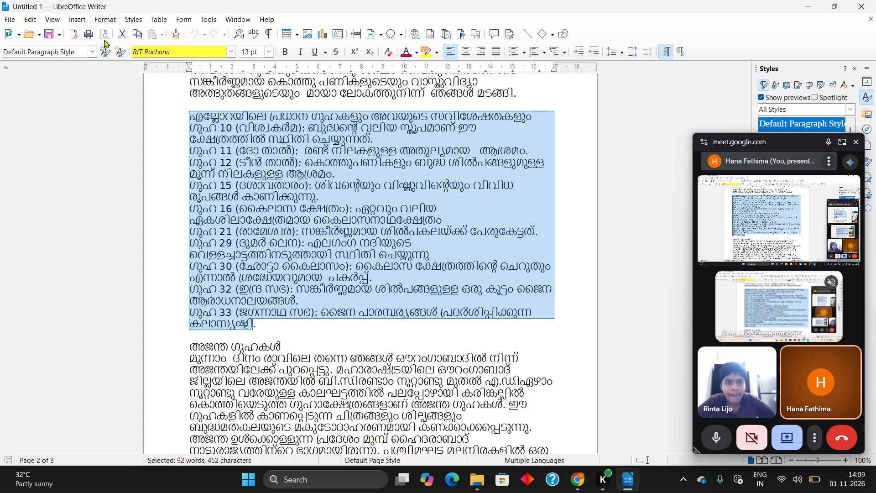
left_click_drag(104, 89, 112, 15)
left_click(112, 15)
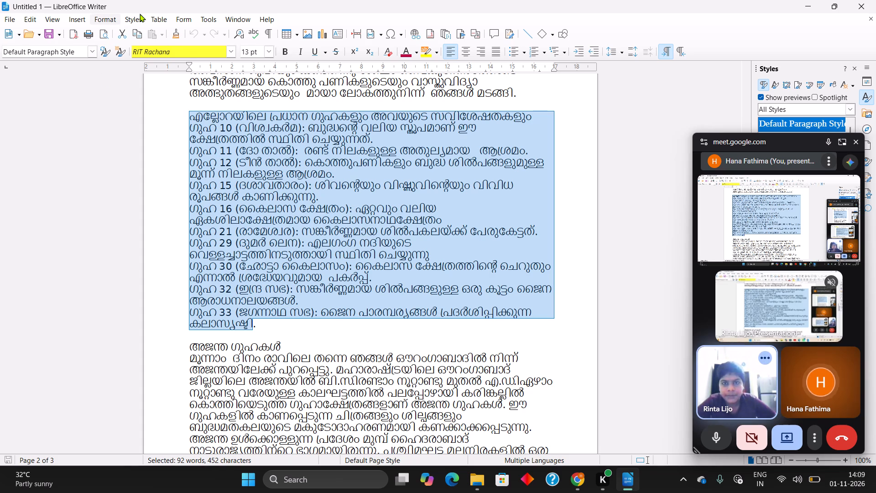
left_click(103, 18)
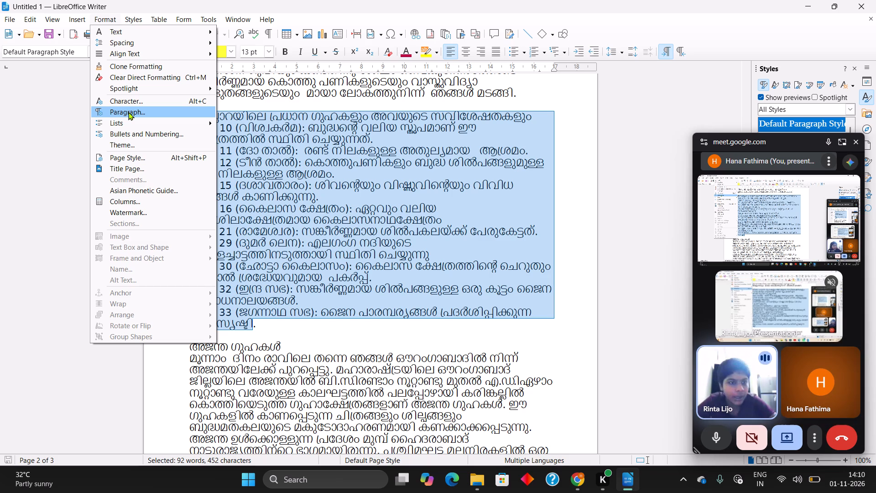
left_click(128, 112)
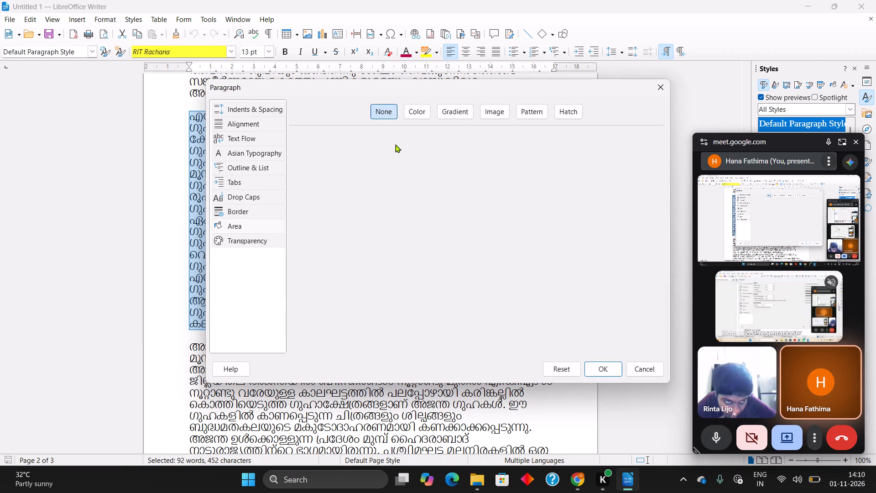
left_click(418, 113)
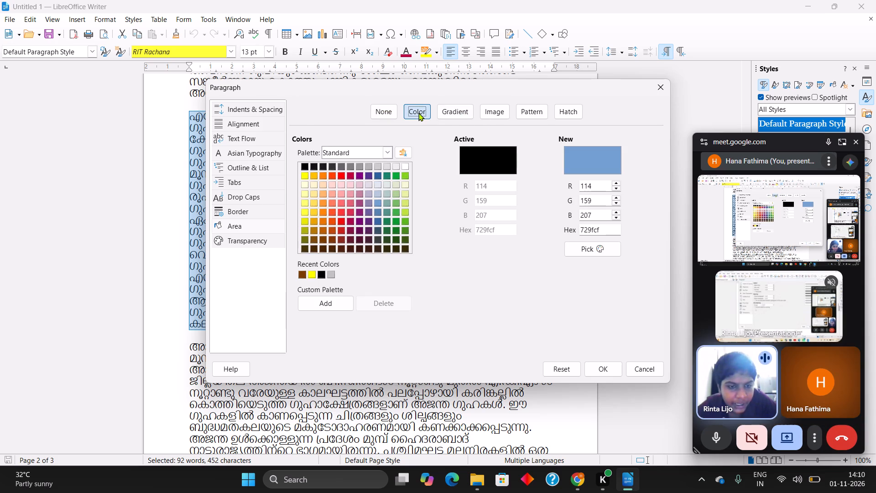
left_click(240, 209)
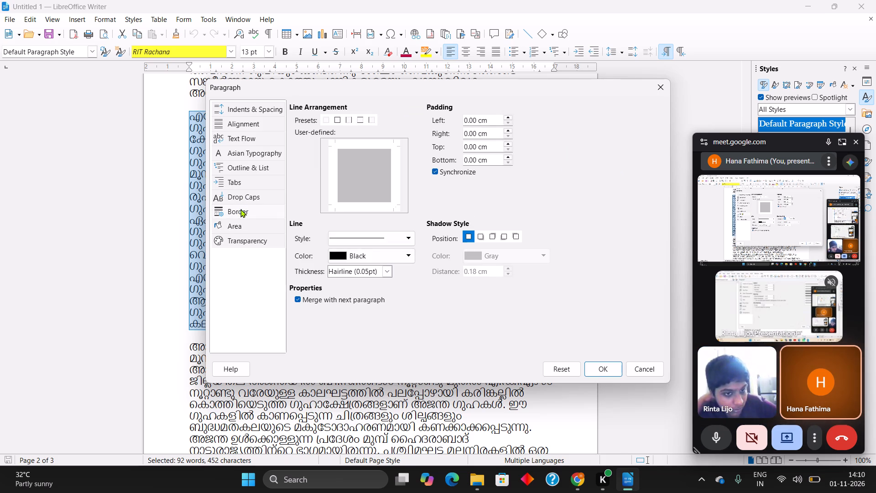
left_click(339, 119)
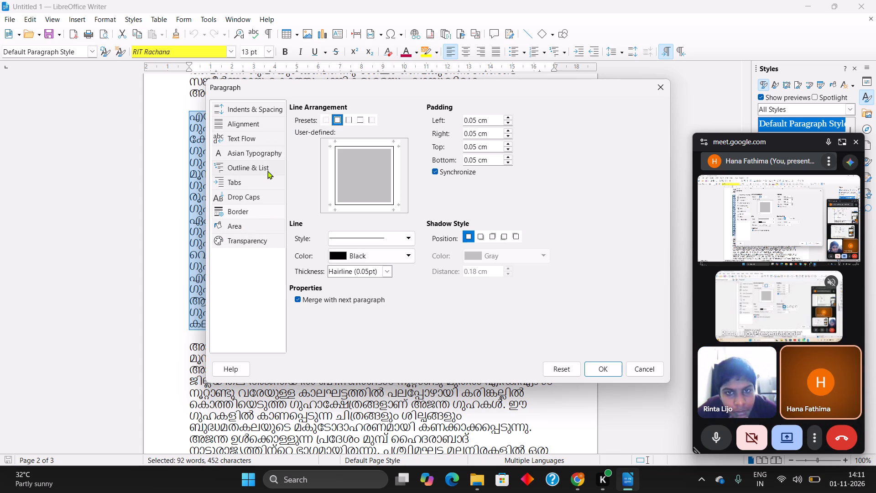
Fill the background of the selected Ellora caves paragraphs with yellow (ffff00) and apply the paragraph formatting.
left_click(264, 234)
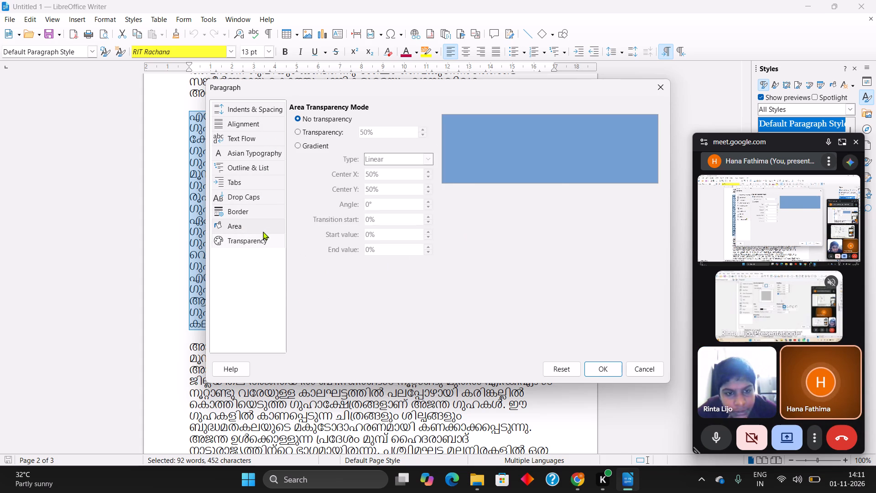
left_click(262, 228)
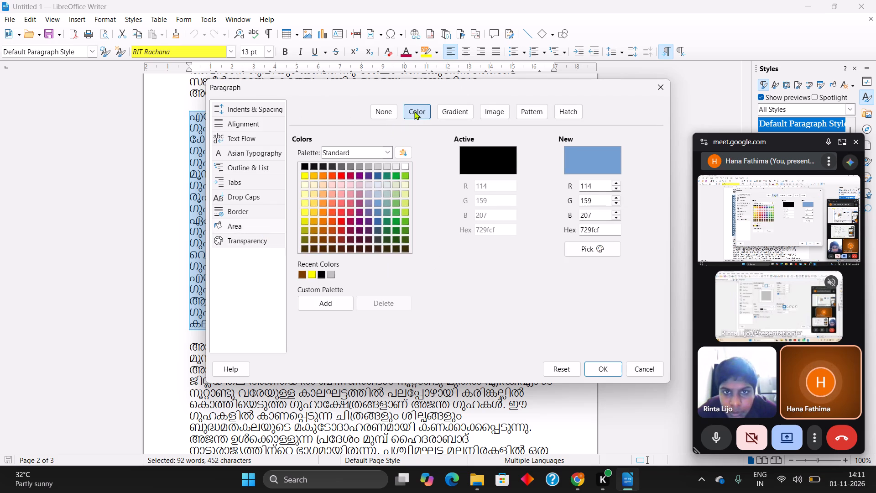
left_click(305, 173)
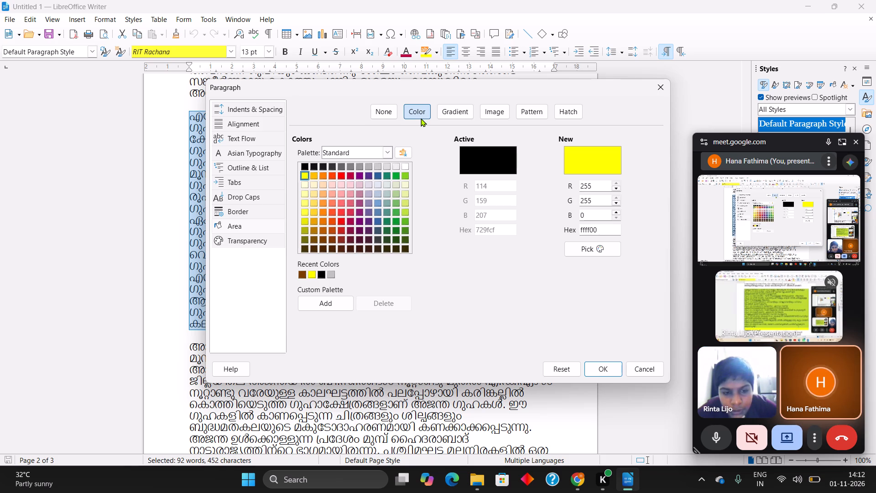
left_click(596, 367)
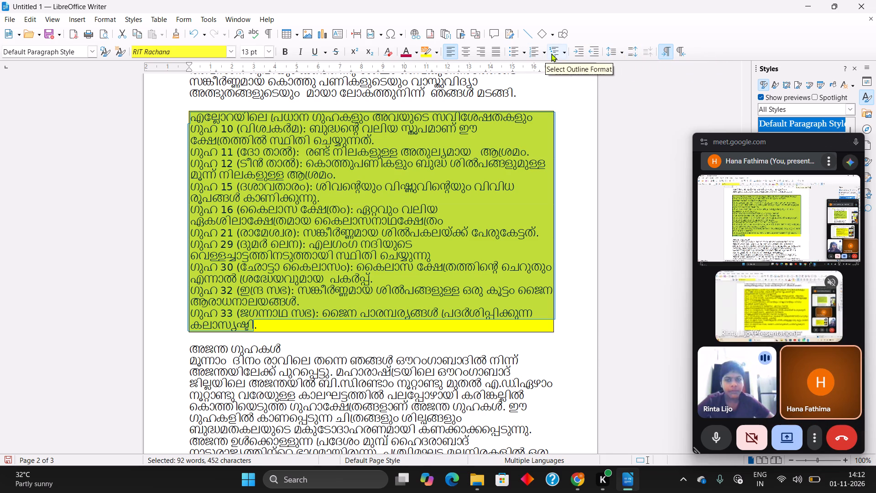
Turn the selected Ellora caves paragraphs into a bulleted list.
left_click(512, 55)
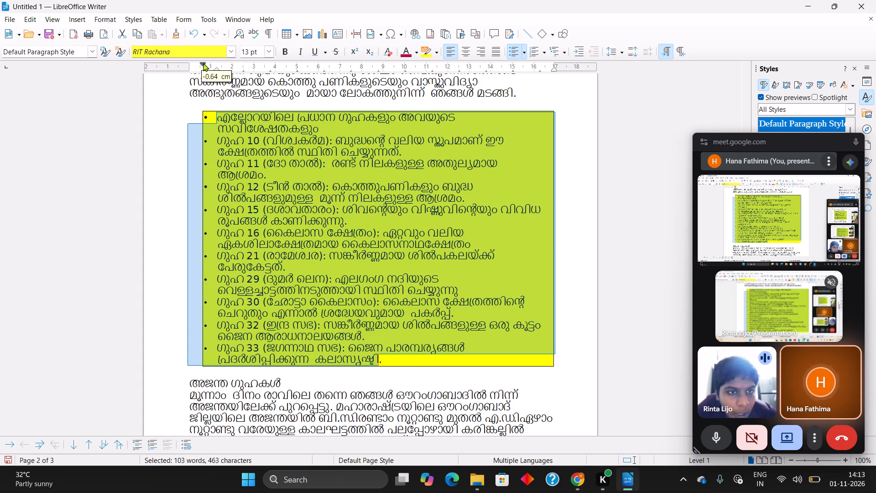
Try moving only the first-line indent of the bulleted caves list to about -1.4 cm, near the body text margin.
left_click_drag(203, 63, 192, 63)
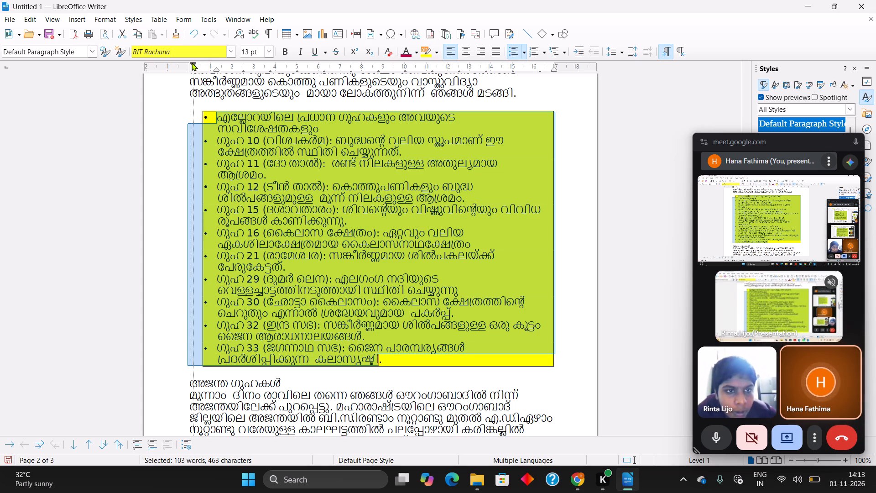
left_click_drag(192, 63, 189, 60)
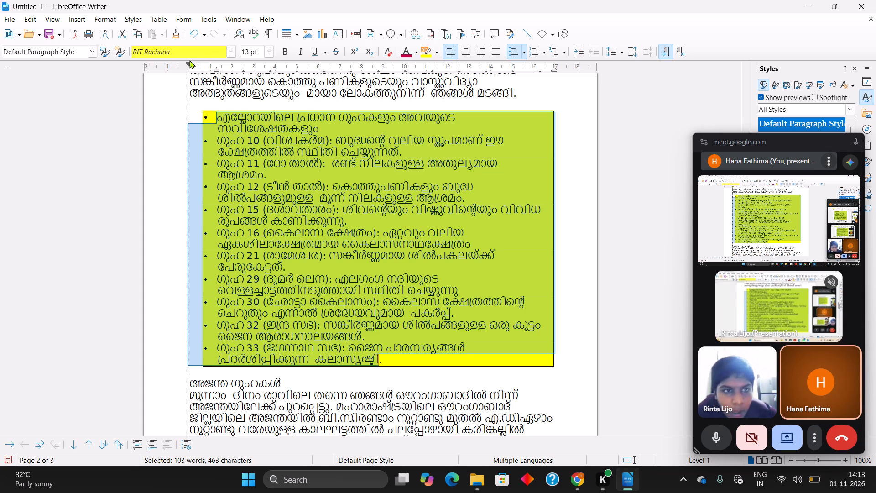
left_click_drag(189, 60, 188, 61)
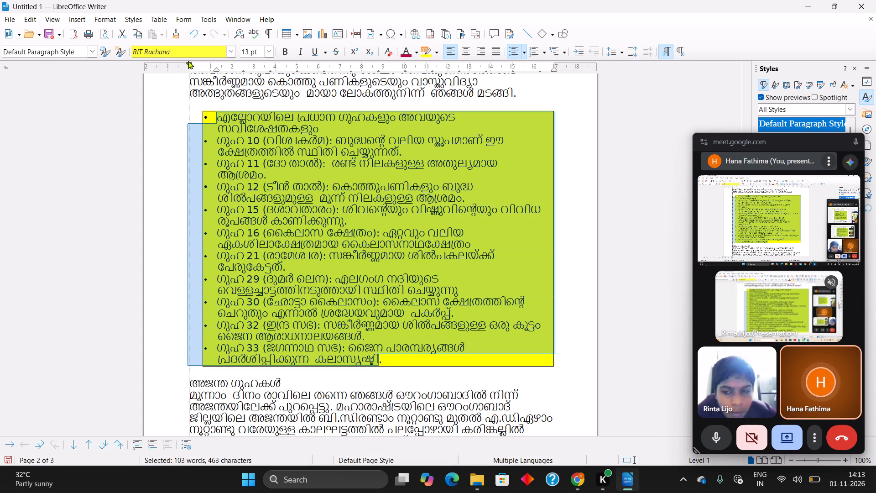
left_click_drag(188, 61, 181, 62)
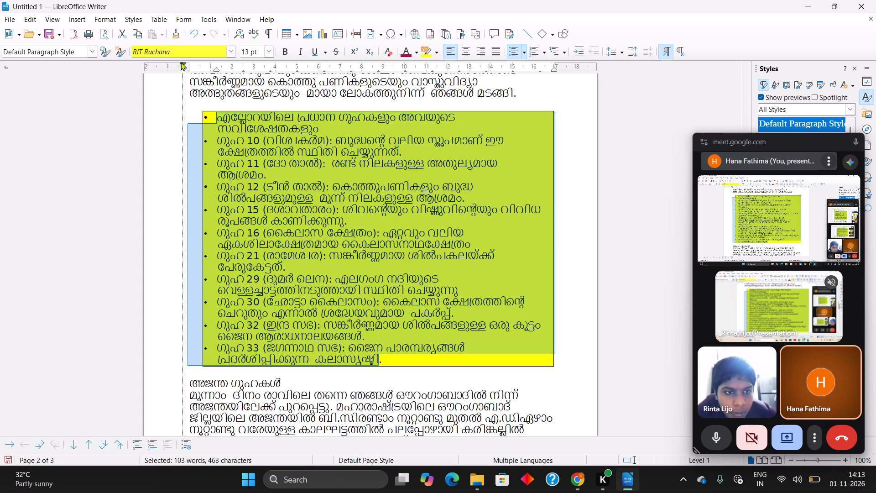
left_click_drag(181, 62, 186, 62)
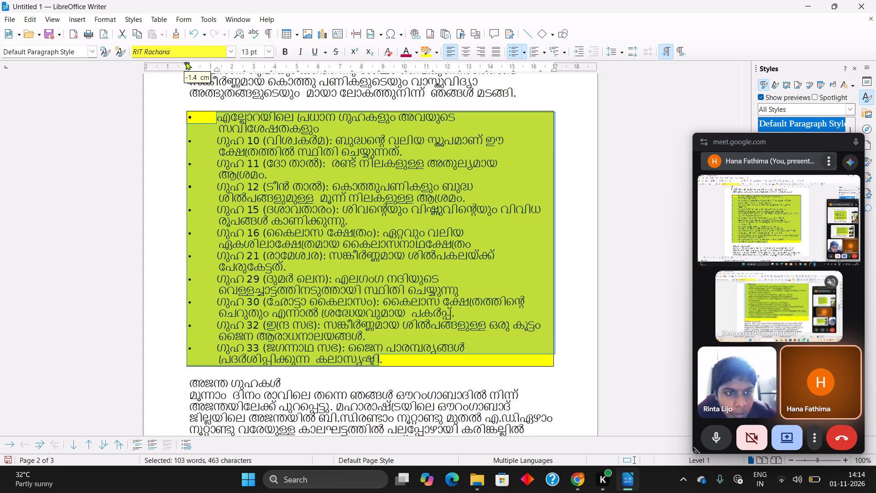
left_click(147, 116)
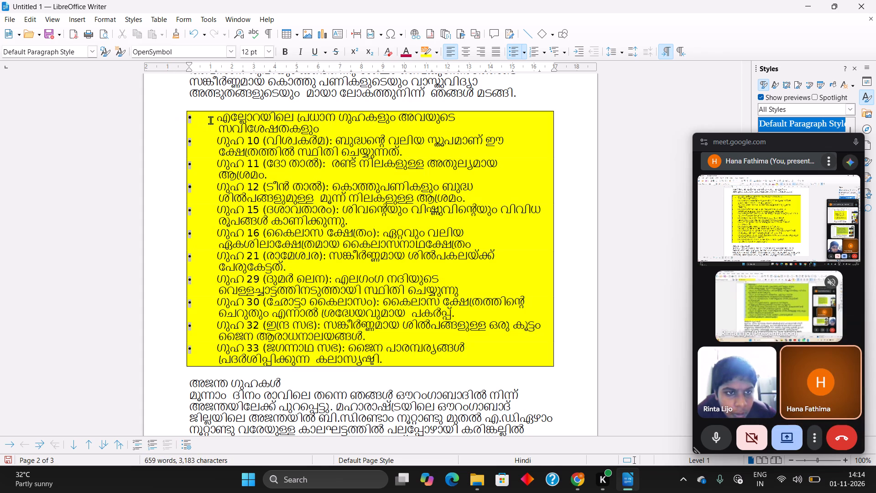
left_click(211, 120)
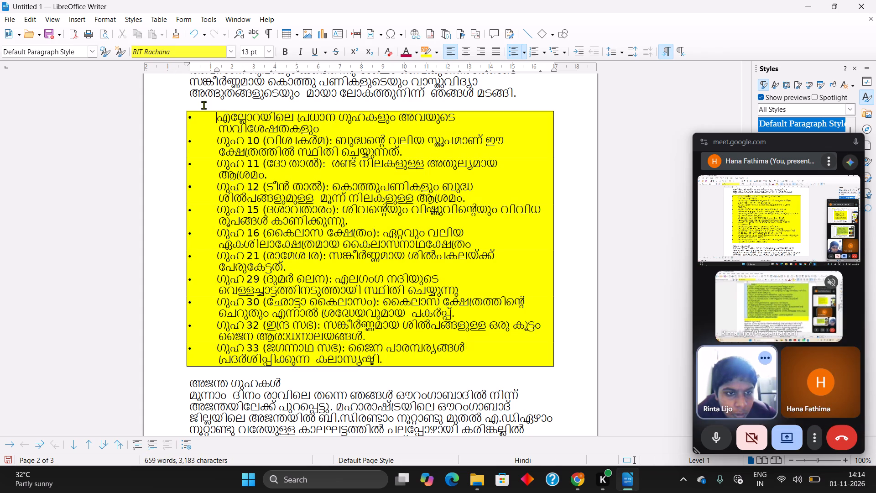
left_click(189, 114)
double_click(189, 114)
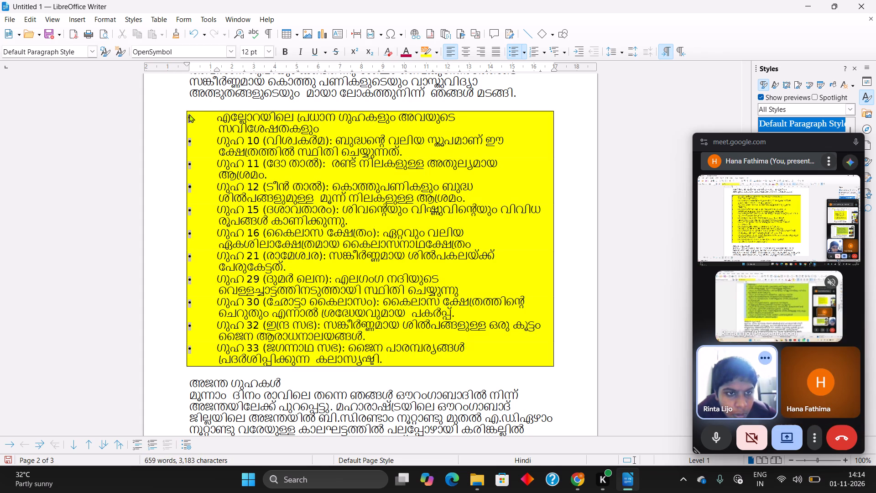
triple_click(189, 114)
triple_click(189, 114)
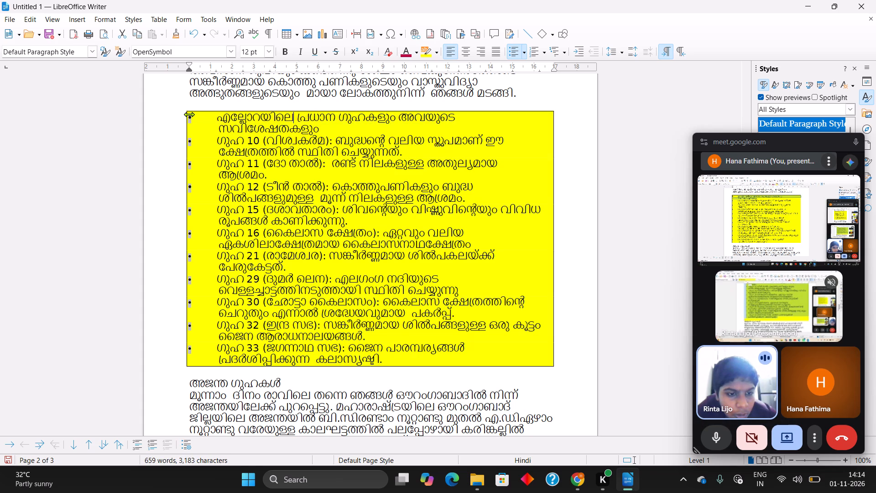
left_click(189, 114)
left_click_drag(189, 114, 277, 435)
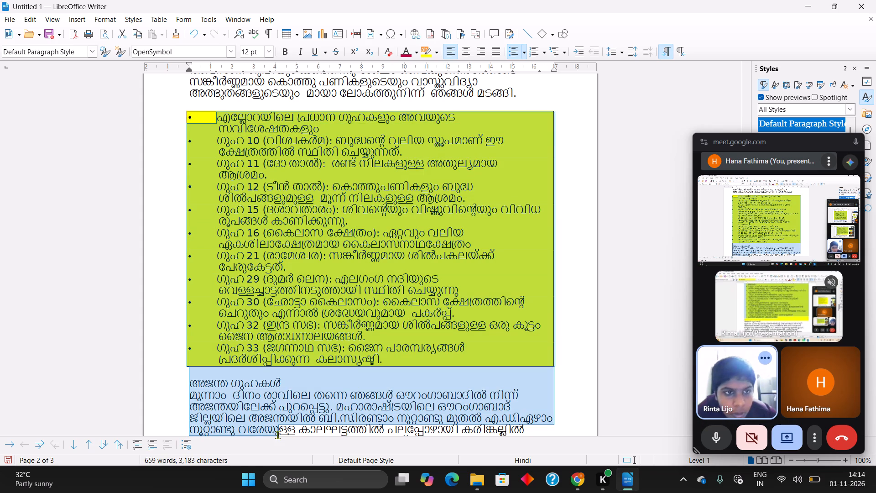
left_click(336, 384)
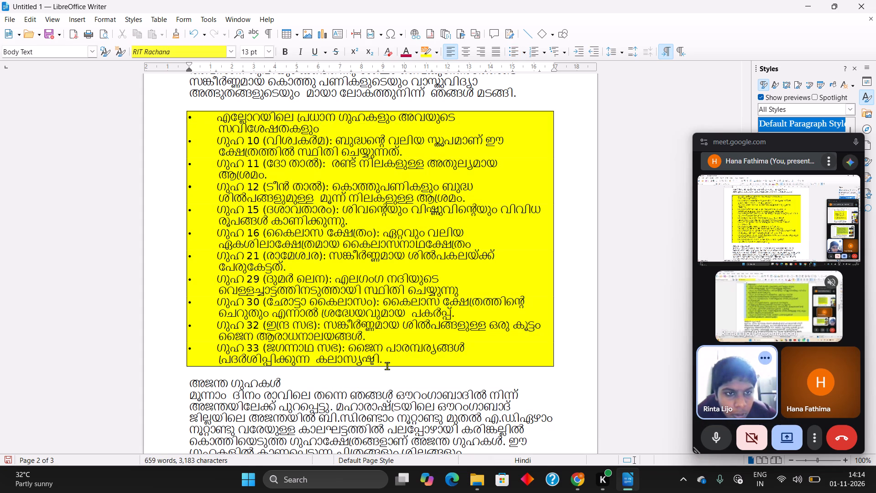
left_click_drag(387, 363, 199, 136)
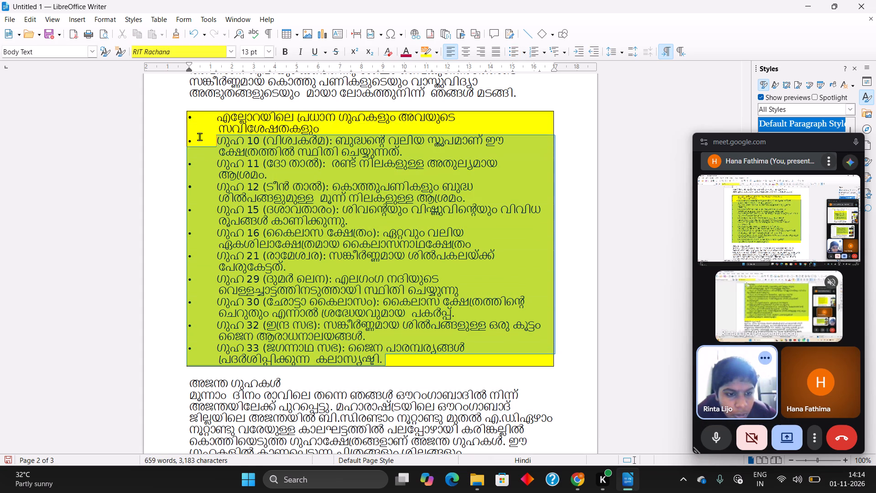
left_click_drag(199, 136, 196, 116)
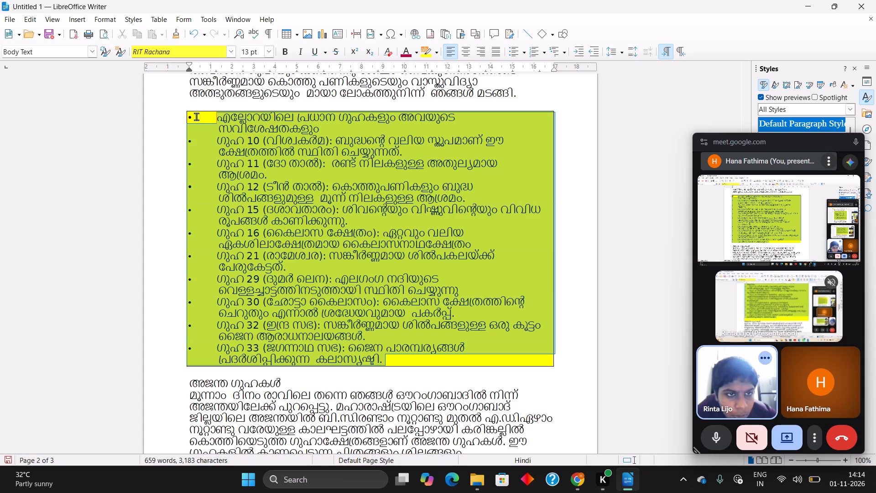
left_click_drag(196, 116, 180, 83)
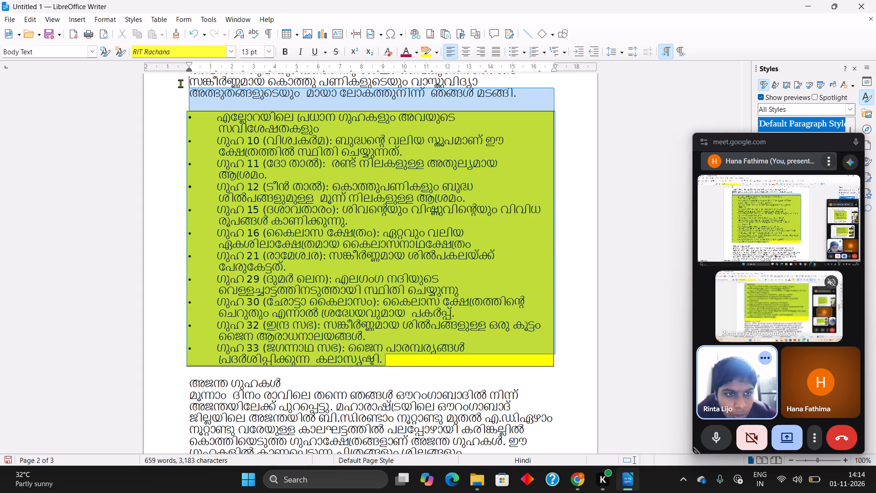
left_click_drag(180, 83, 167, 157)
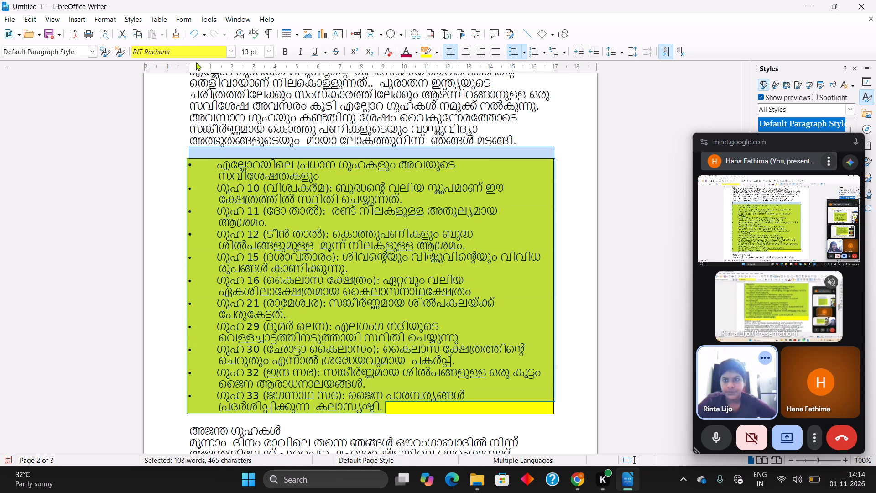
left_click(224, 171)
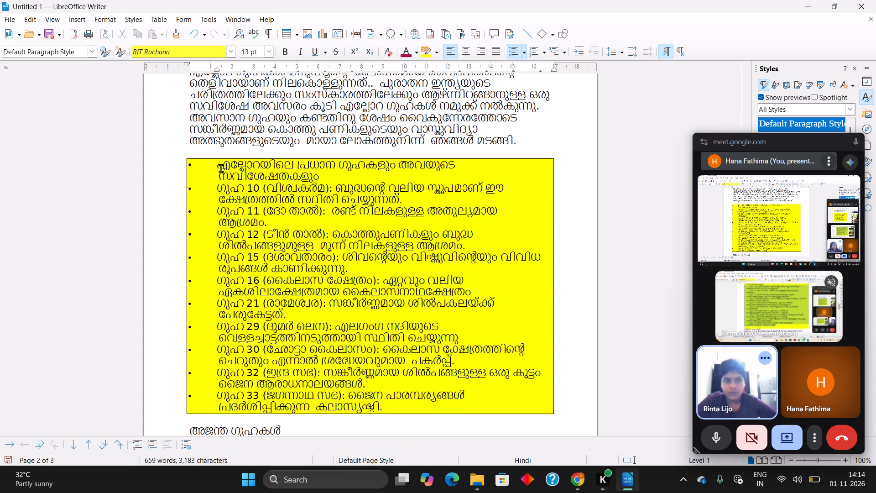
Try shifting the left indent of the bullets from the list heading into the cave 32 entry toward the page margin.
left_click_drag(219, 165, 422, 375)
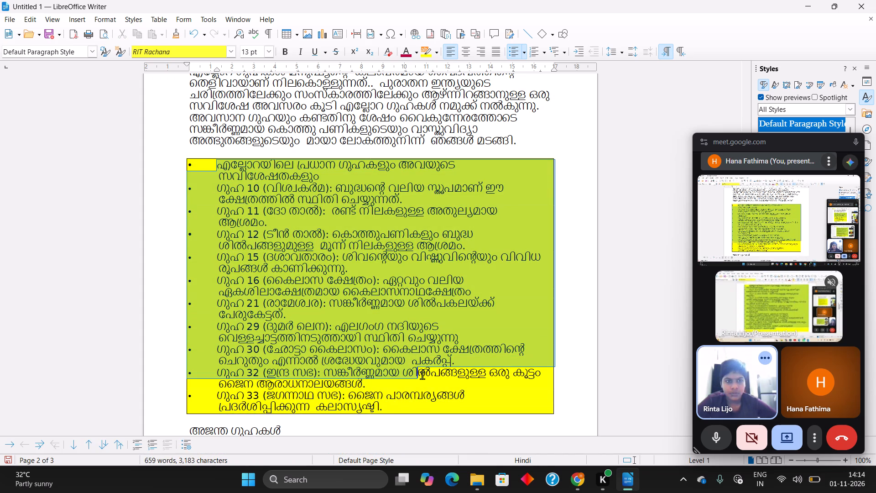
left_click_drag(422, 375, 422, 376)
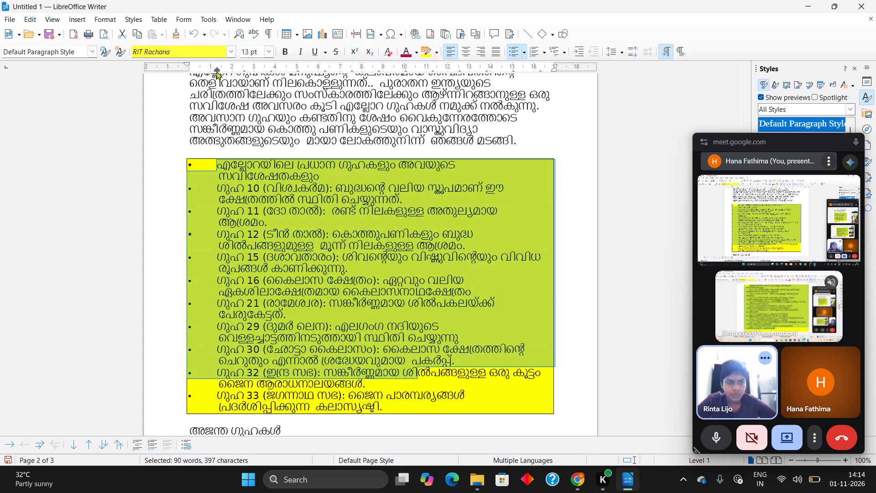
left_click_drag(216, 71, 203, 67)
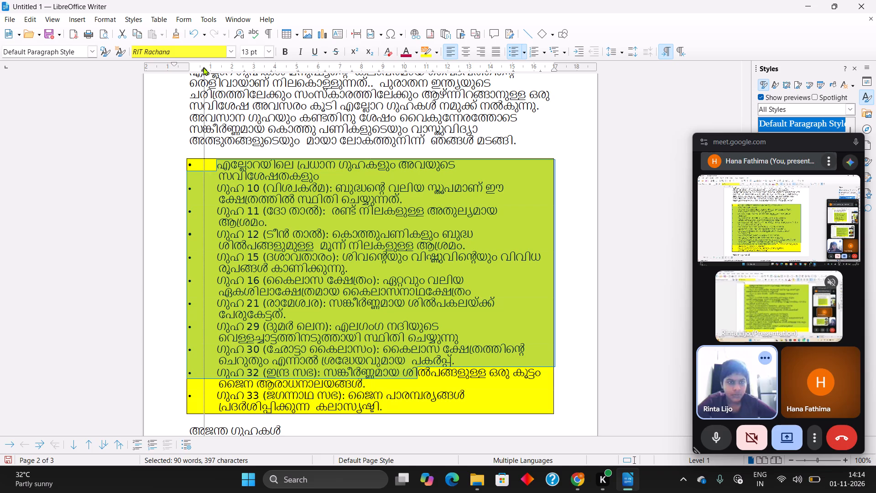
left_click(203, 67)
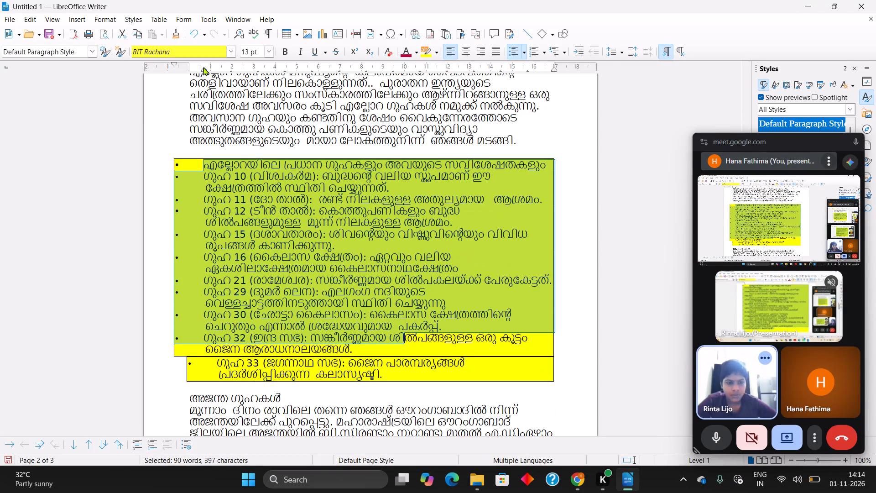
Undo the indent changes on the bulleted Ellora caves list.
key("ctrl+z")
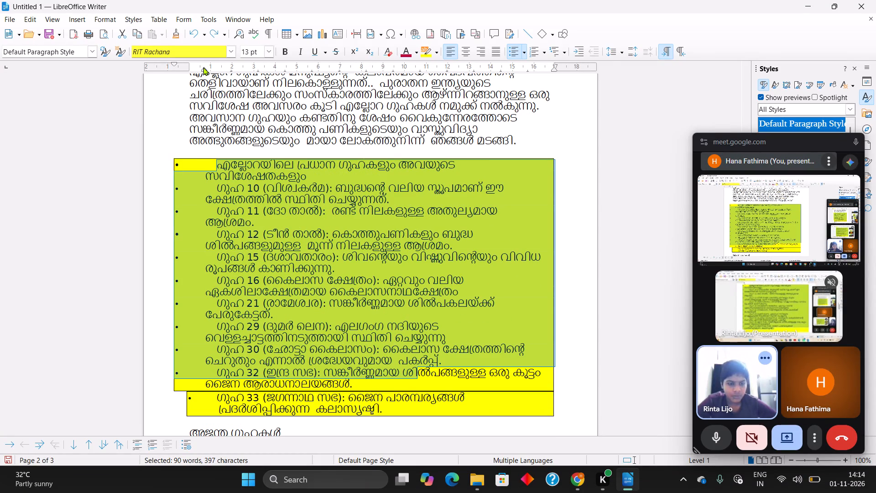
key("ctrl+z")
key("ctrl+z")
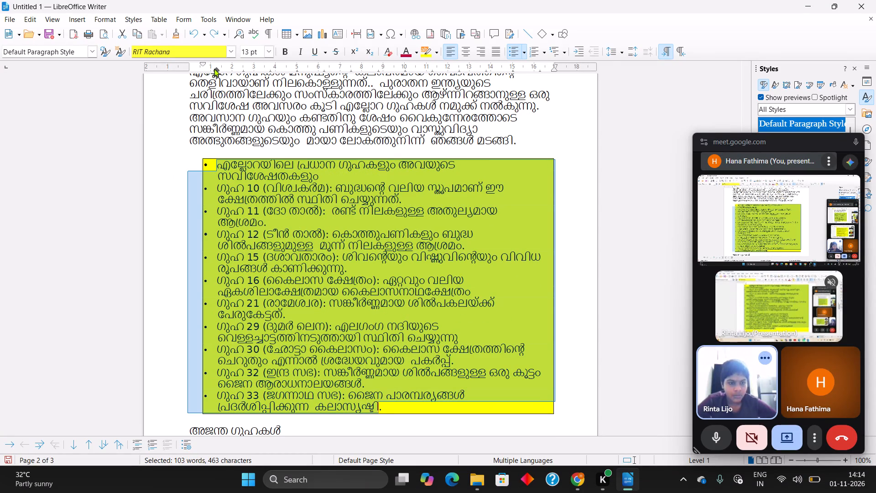
Shift the left indent of the whole bulleted Ellora caves list outward so its bullets line up with the body text margin.
left_click_drag(214, 69, 208, 69)
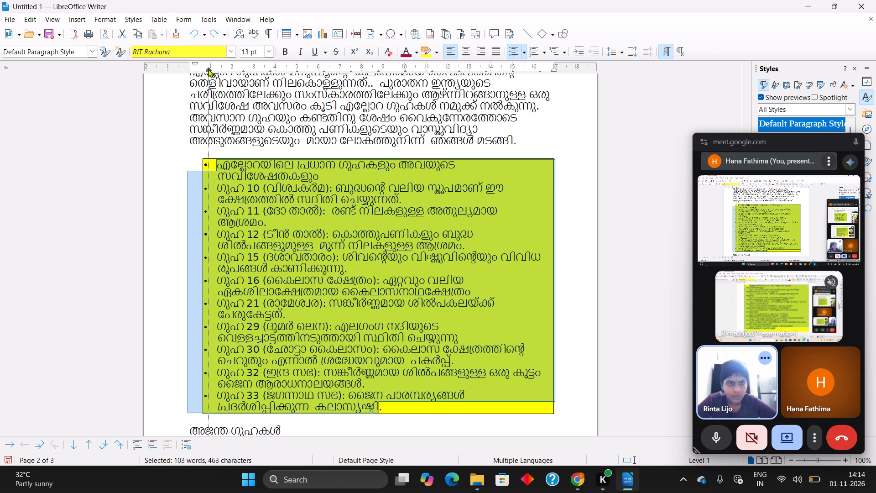
left_click_drag(208, 69, 209, 69)
left_click_drag(209, 69, 207, 69)
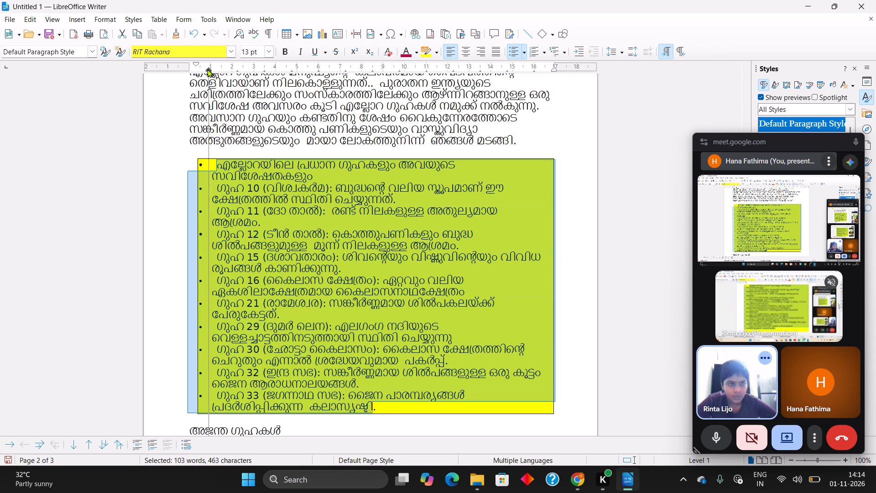
left_click_drag(207, 69, 204, 69)
left_click(204, 69)
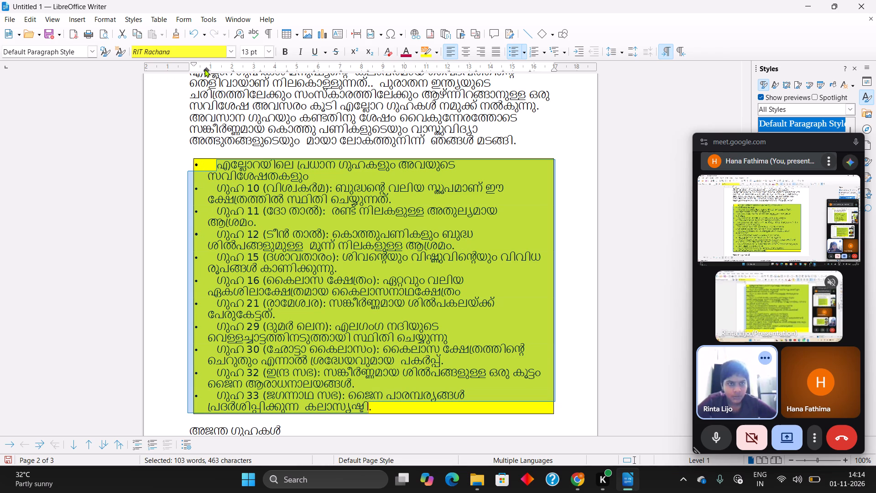
left_click(201, 69)
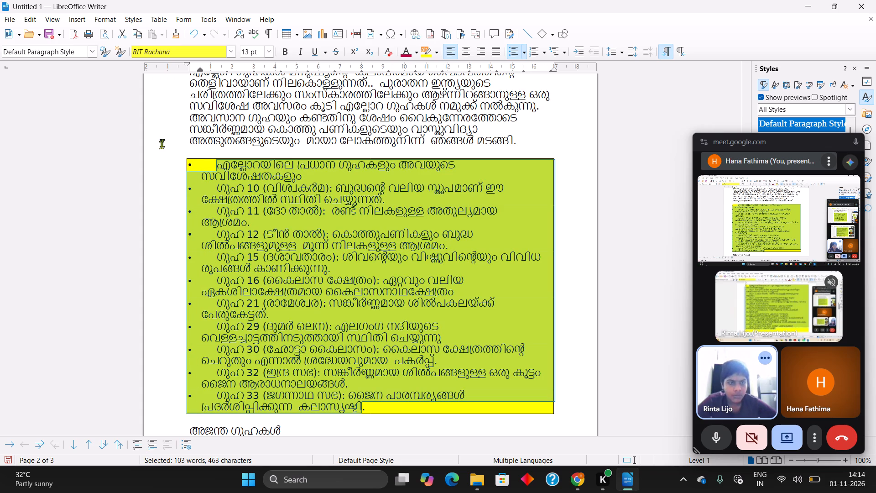
left_click(157, 160)
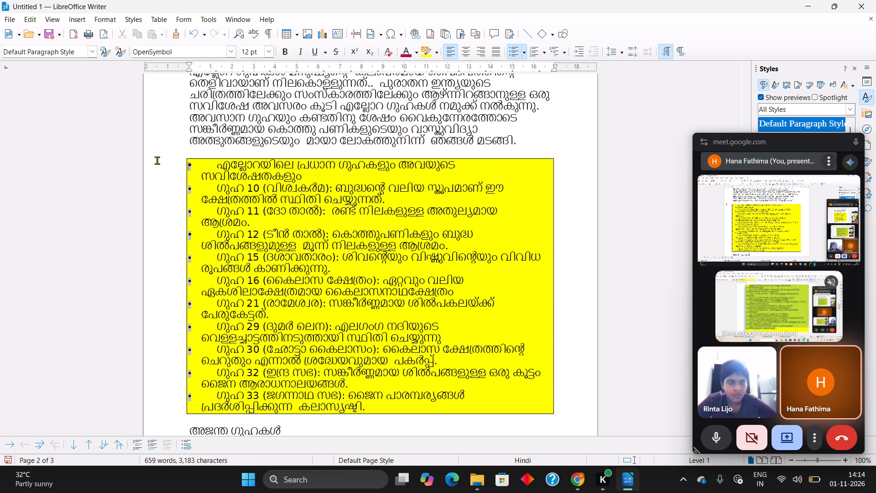
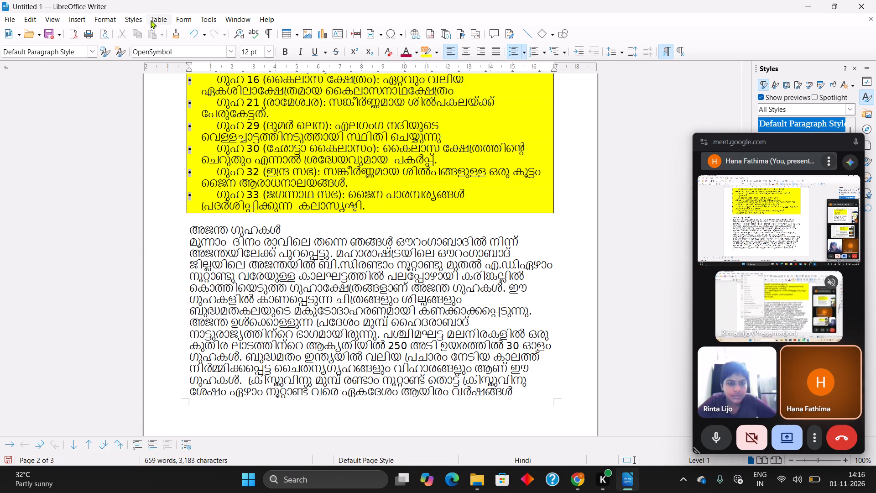
Insert a table with 2 columns and 2 rows and no table style above the yellow Ellora caves list.
left_click(151, 20)
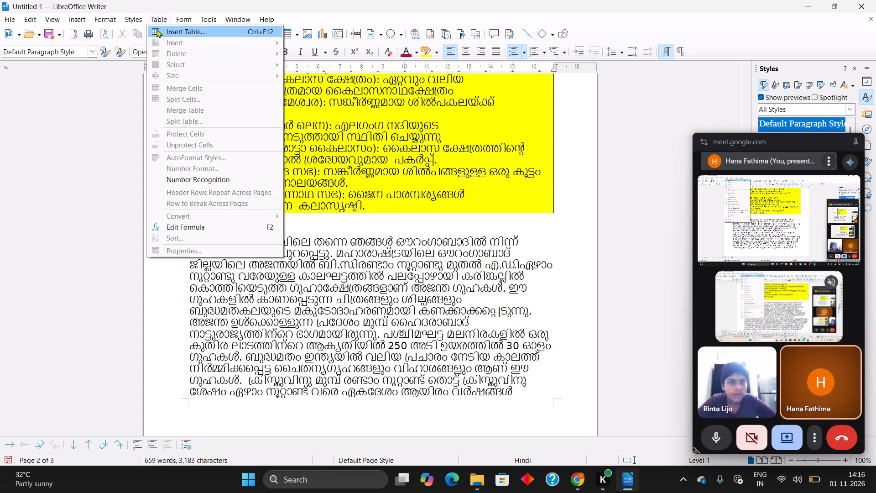
left_click(156, 29)
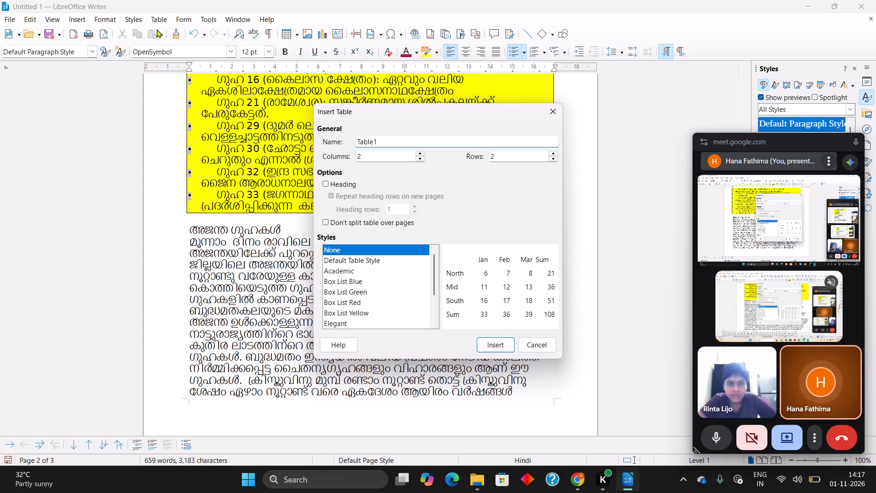
left_click(495, 341)
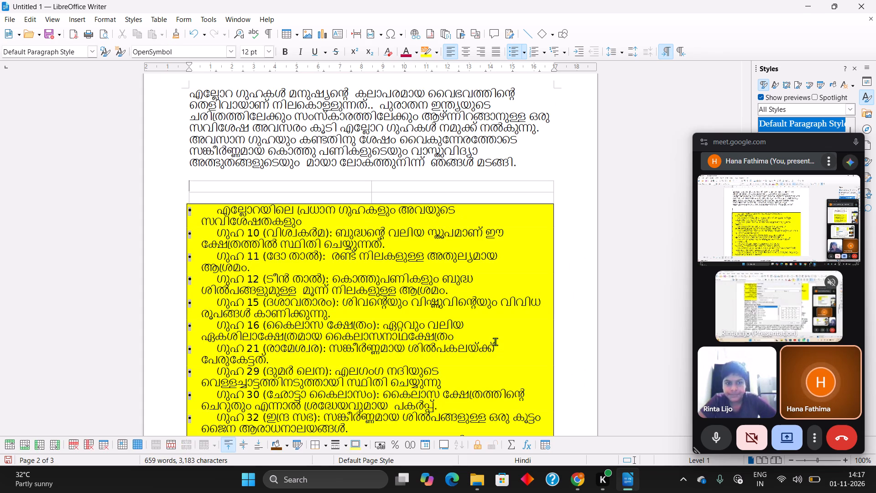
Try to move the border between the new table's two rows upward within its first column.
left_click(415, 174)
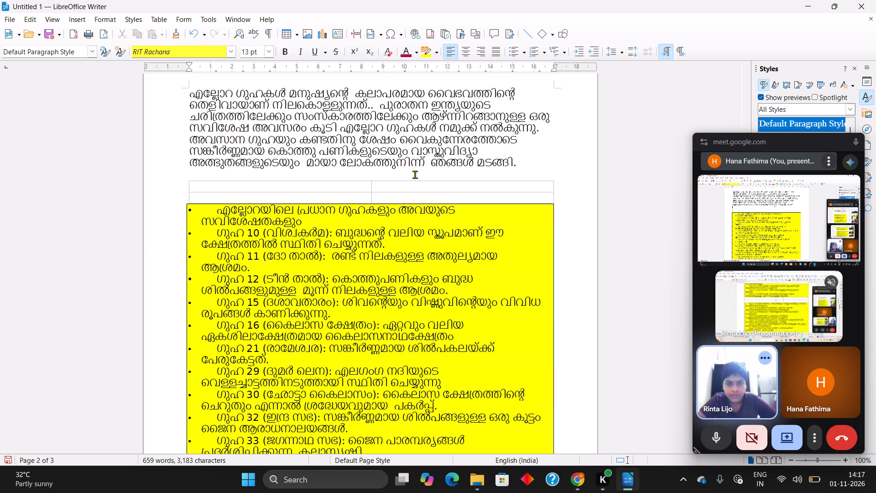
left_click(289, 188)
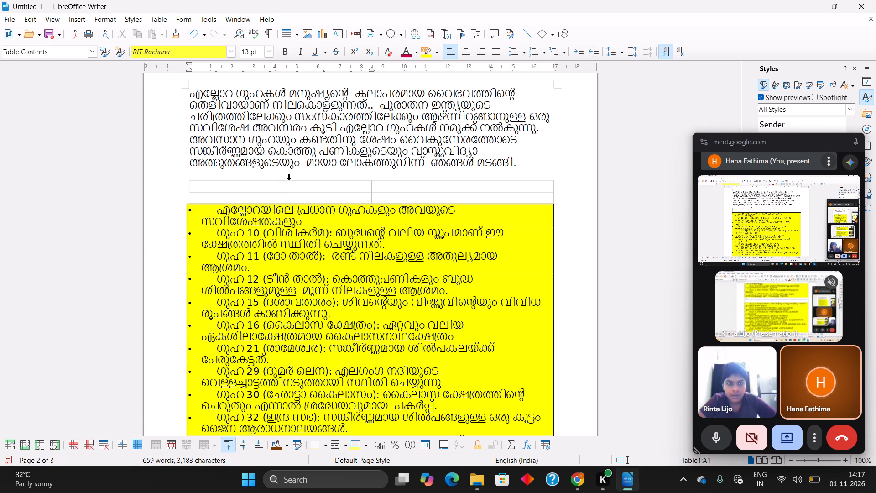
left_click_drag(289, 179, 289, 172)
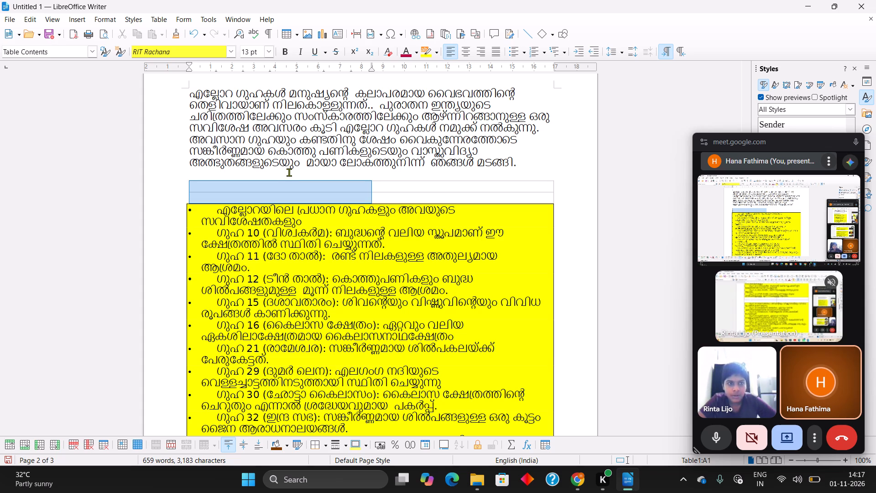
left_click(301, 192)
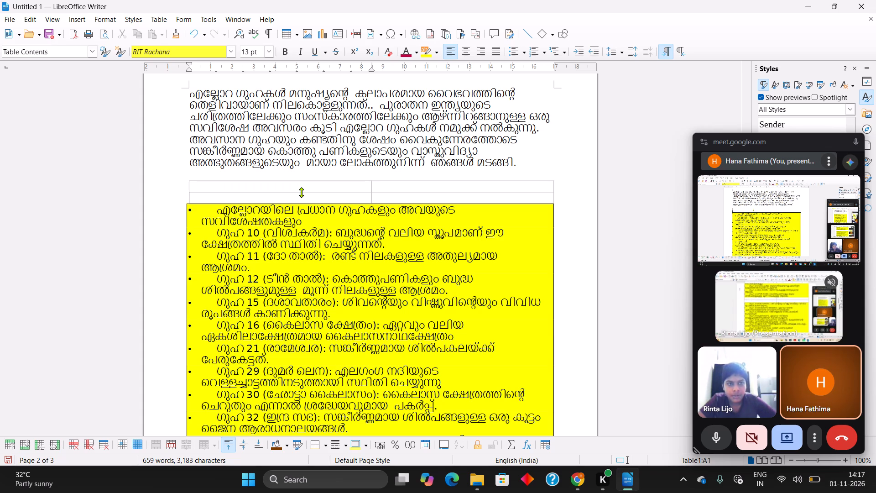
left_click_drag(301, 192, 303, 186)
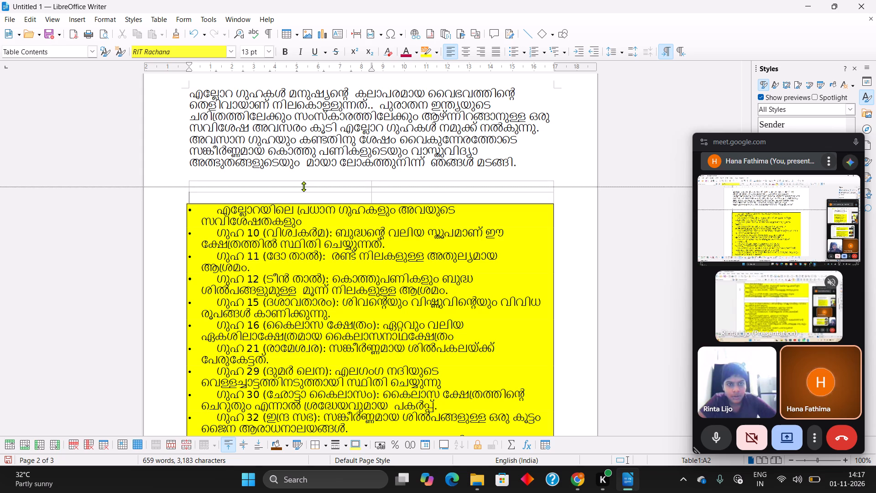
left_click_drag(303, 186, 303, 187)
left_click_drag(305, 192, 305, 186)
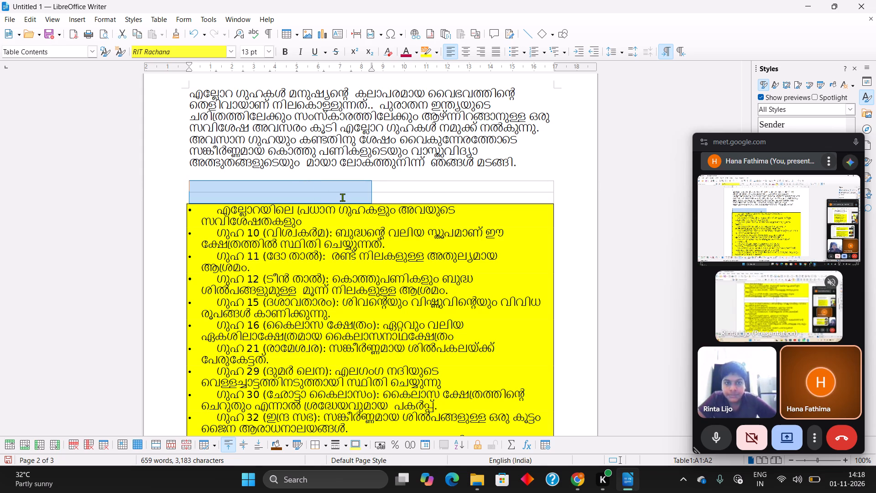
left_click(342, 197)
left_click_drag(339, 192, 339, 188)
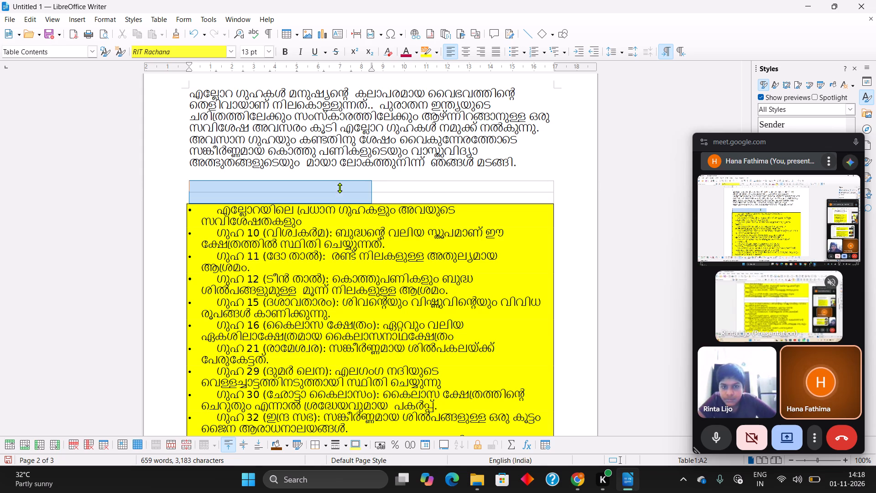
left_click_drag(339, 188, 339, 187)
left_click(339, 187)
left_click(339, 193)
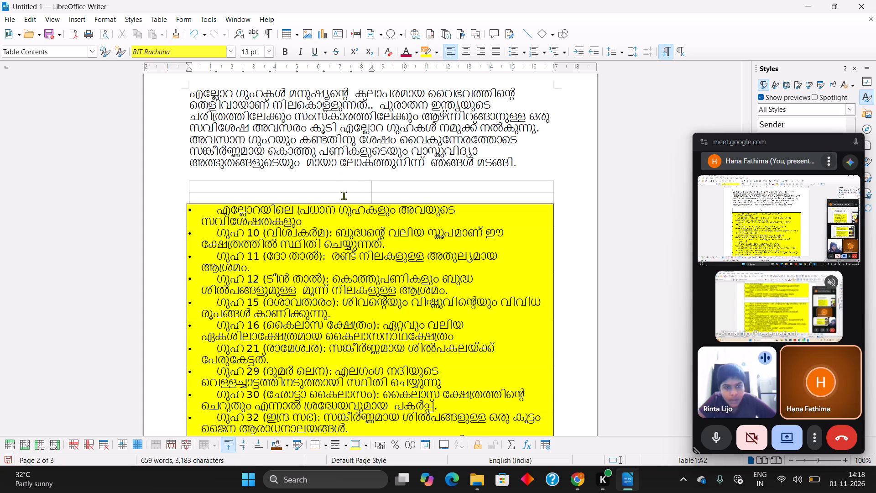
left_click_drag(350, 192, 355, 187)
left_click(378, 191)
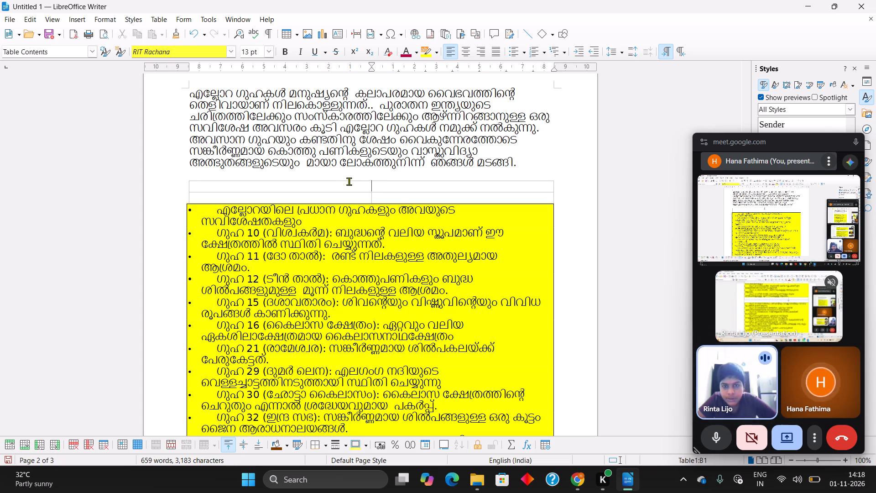
Shift the new table's left edge inward to about 1 cm inside the body text margin.
left_click_drag(188, 185, 218, 186)
left_click_drag(218, 186, 169, 177)
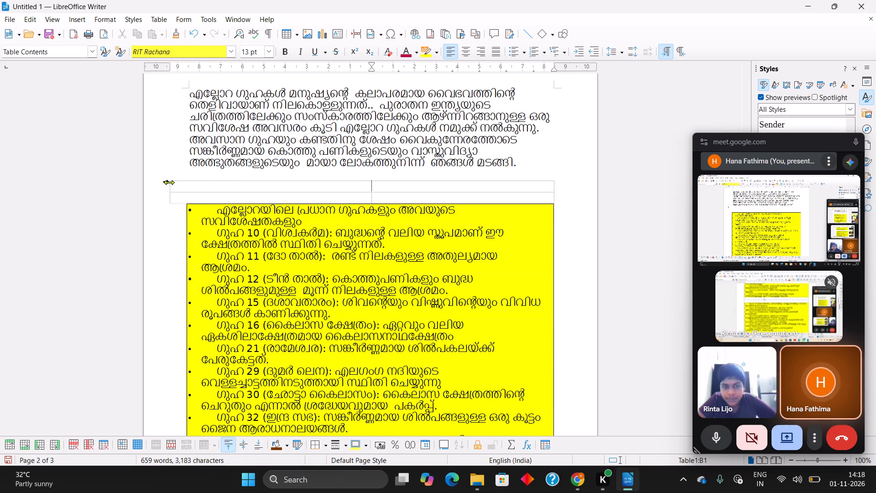
left_click_drag(170, 188, 332, 195)
left_click_drag(332, 195, 209, 189)
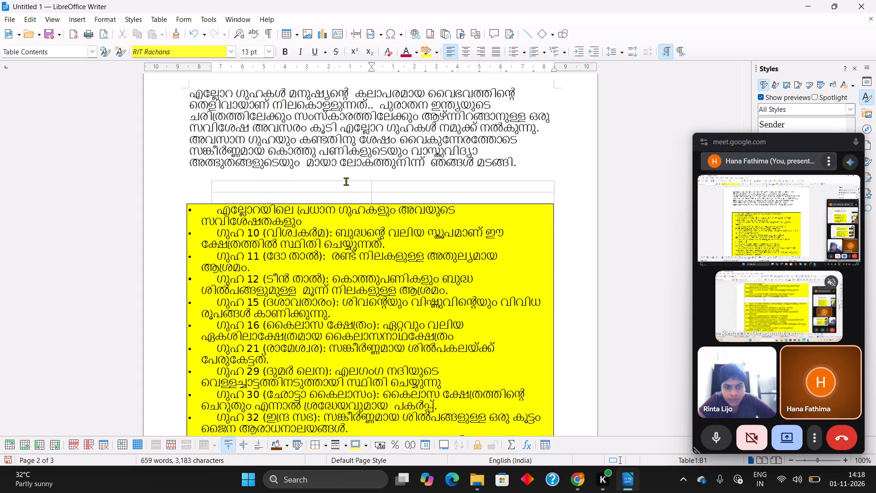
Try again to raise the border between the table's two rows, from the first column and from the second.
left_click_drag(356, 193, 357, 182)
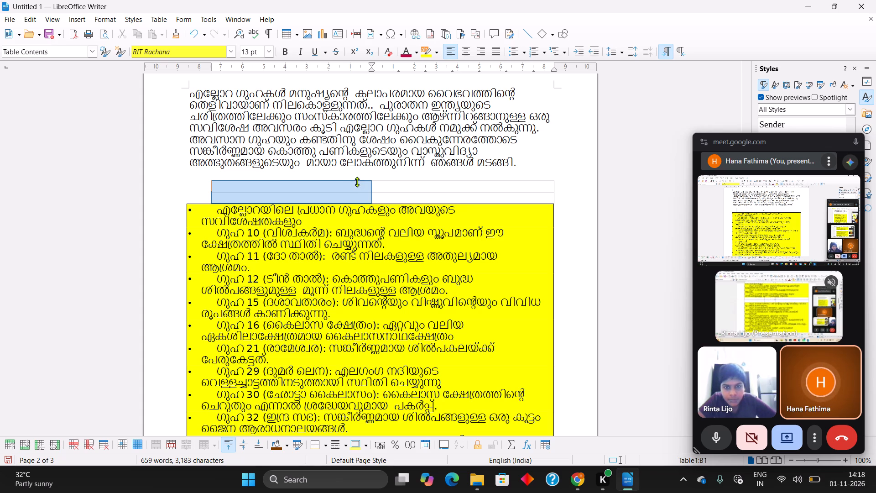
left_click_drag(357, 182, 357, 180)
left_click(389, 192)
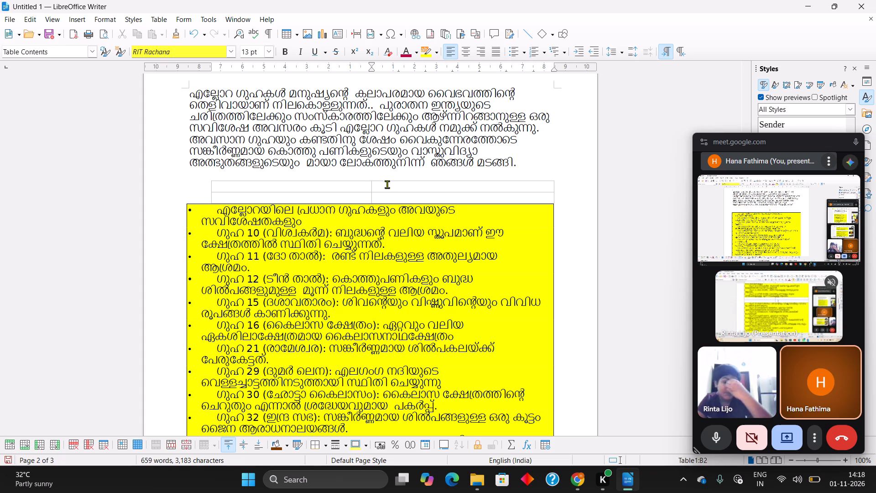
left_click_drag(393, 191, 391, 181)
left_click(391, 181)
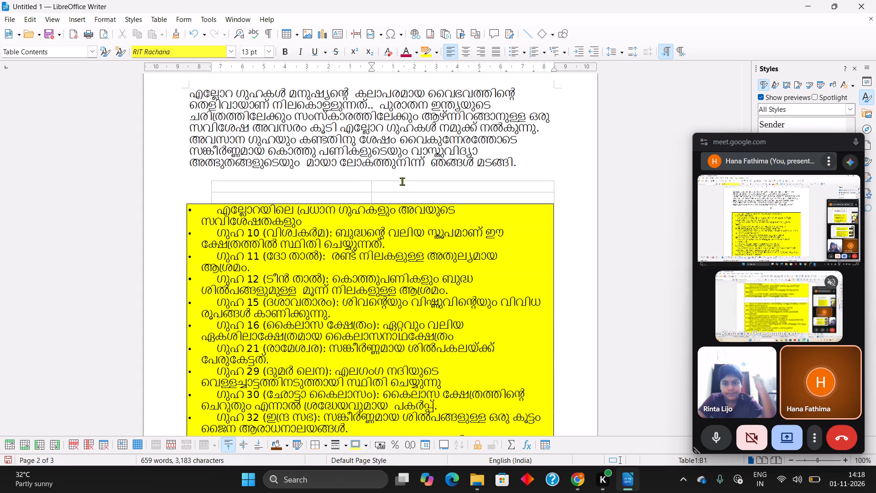
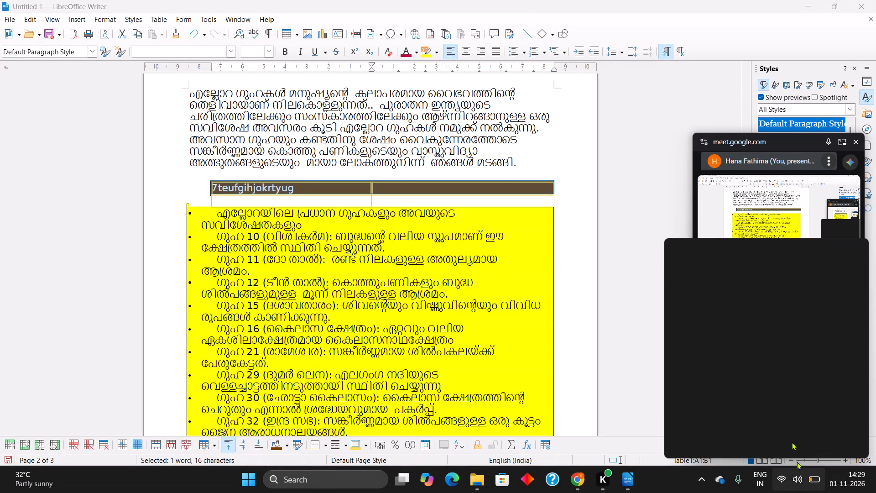
Switch the computer's Wi-Fi connection from the S20 network to the S24 FE phone hotspot.
left_click(719, 256)
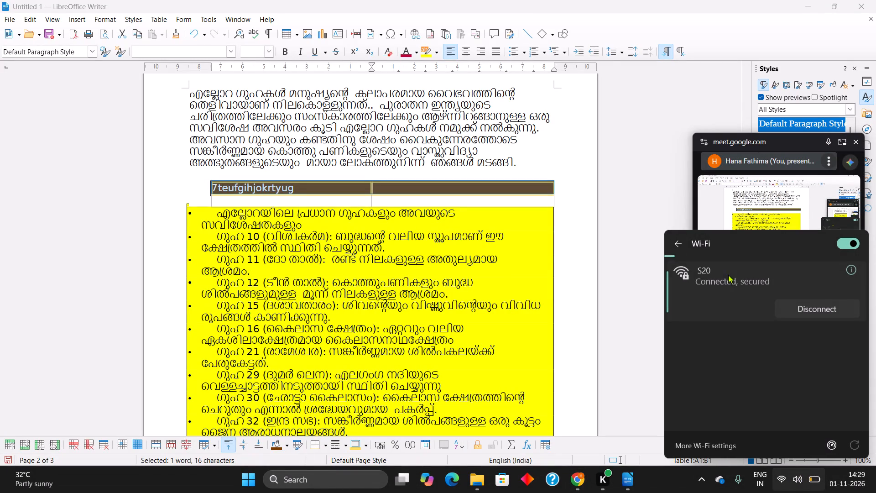
scroll(724, 293, "up", 10)
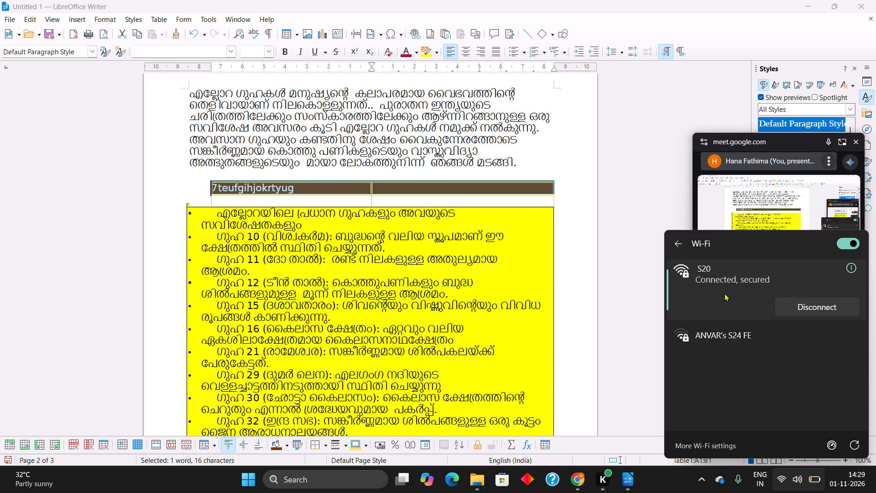
scroll(724, 293, "up", 3)
left_click(714, 337)
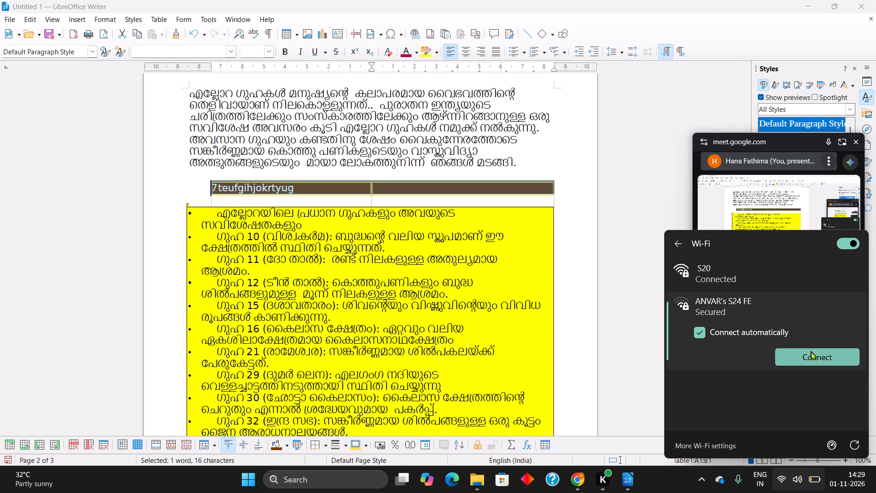
left_click(812, 354)
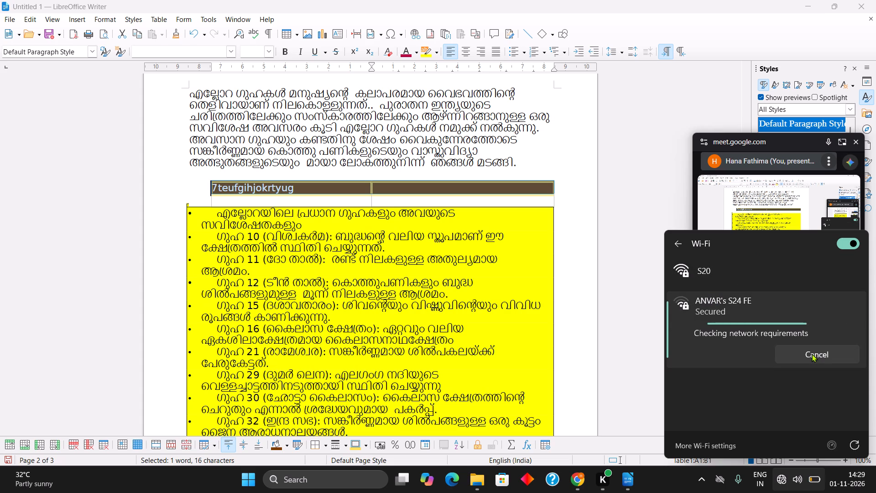
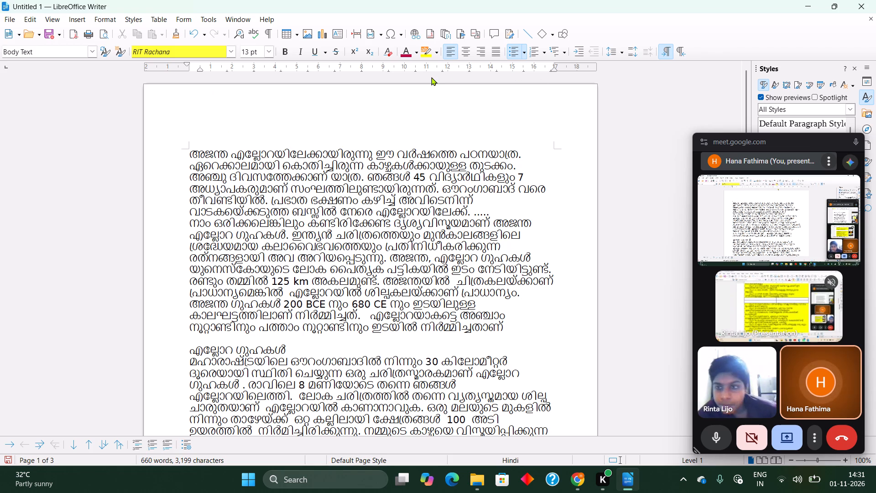
Open the header area above the travelogue's opening paragraph, using the Default Page Style.
double_click(404, 118)
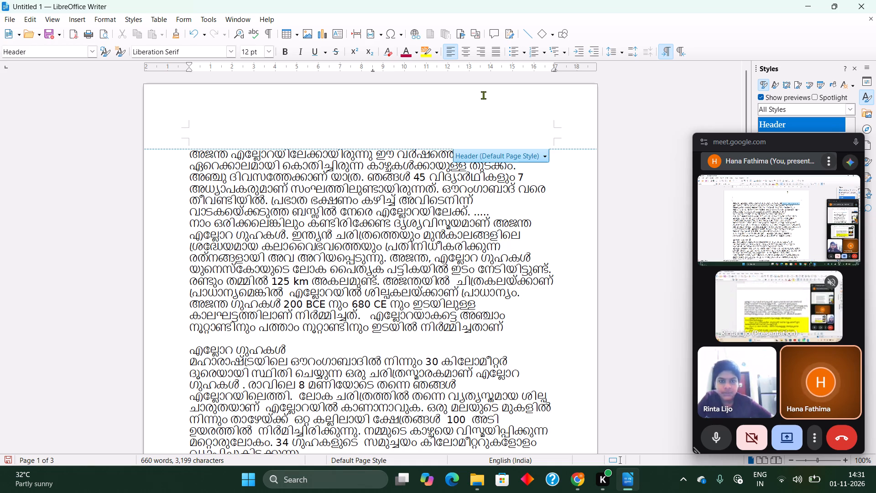
scroll(483, 95, "up", 8)
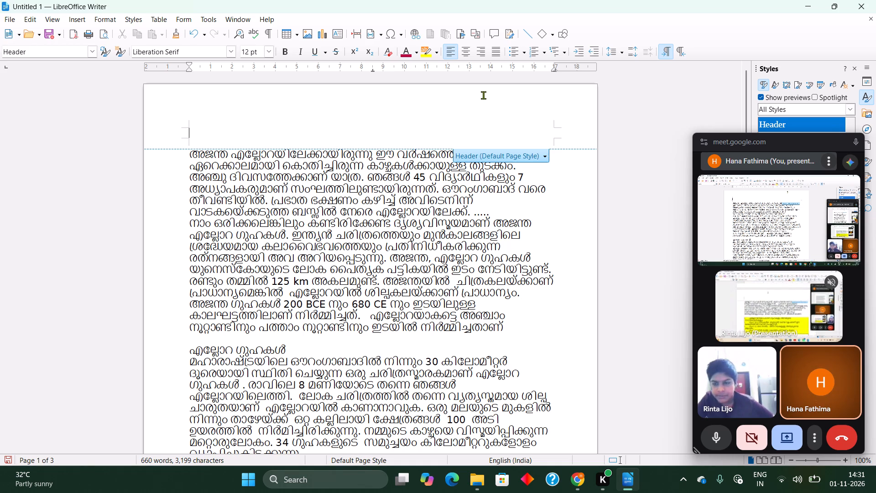
Try to open the footer area at the bottom of the first page, for the Default Page Style.
scroll(467, 117, "down", 4)
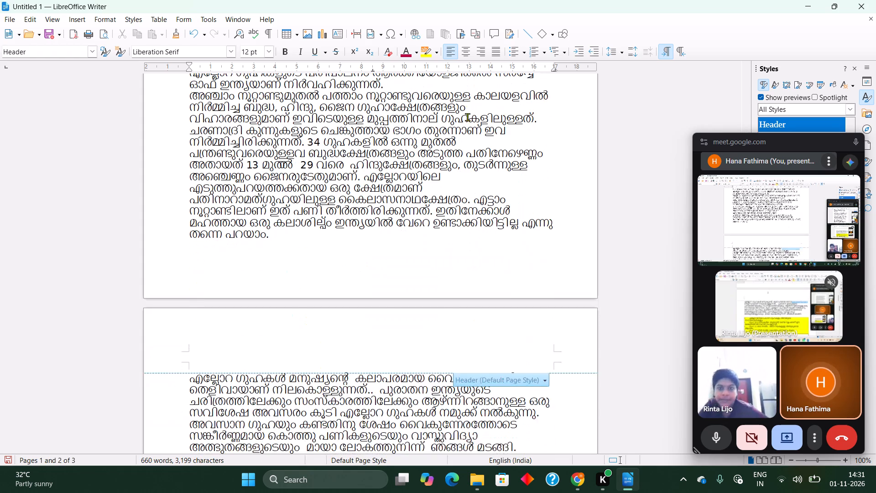
scroll(467, 117, "down", 1)
double_click(390, 244)
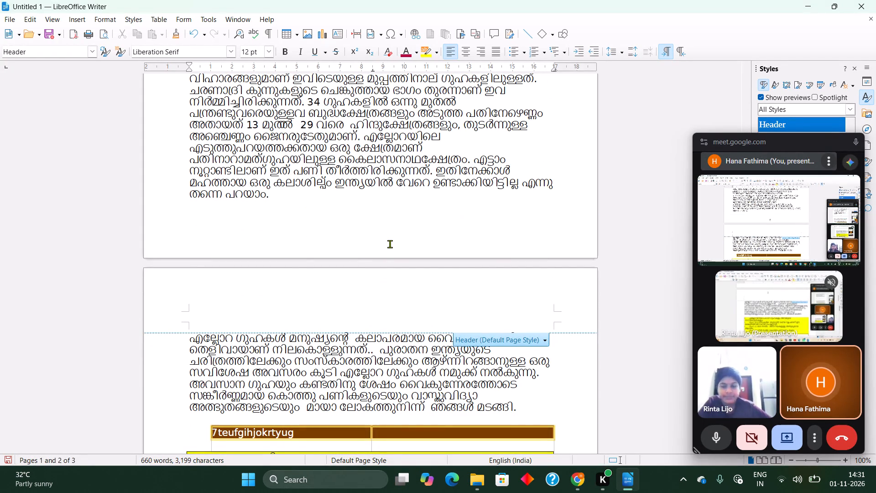
double_click(390, 244)
double_click(390, 244)
triple_click(489, 225)
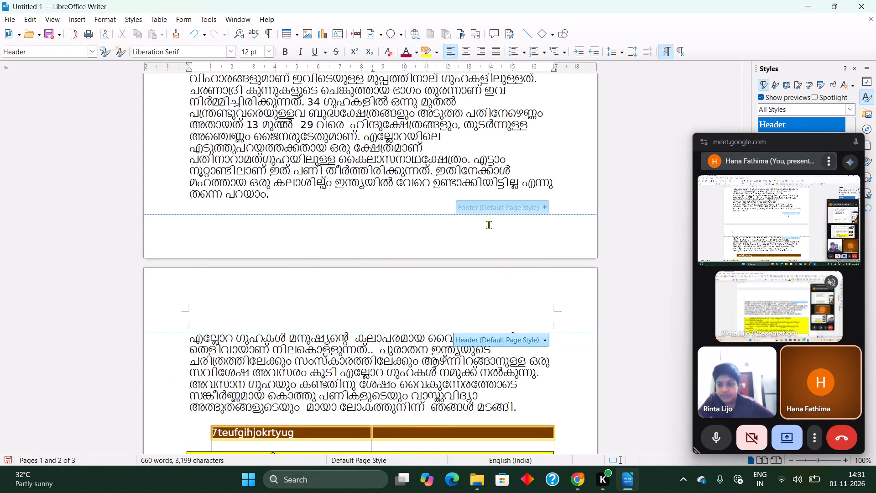
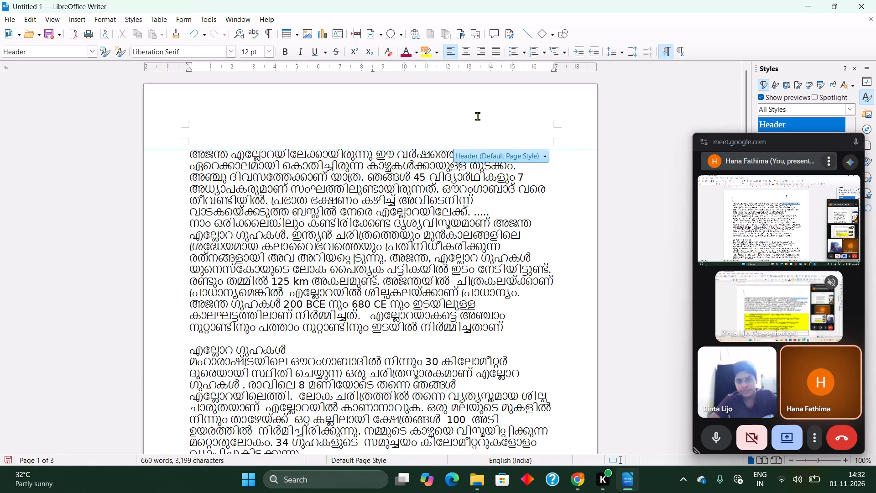
Enter the text "padanayathra" in the page header above the travelogue's opening paragraph.
double_click(414, 126)
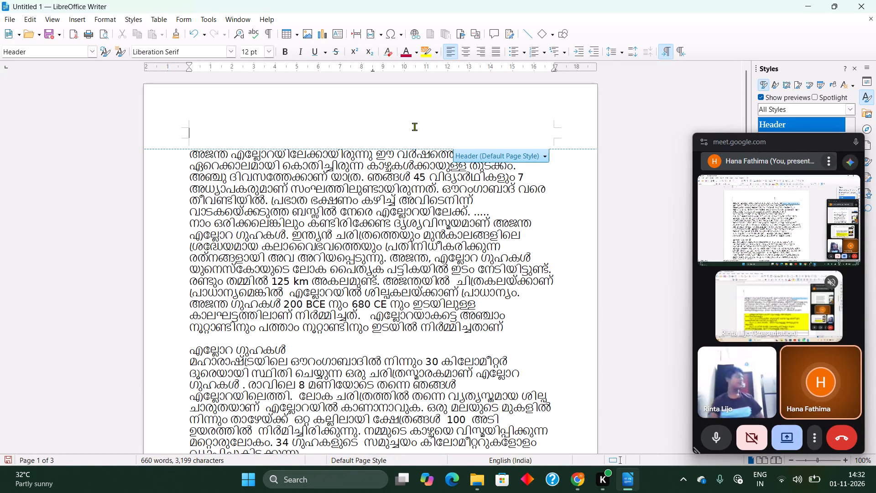
type("padanayathra")
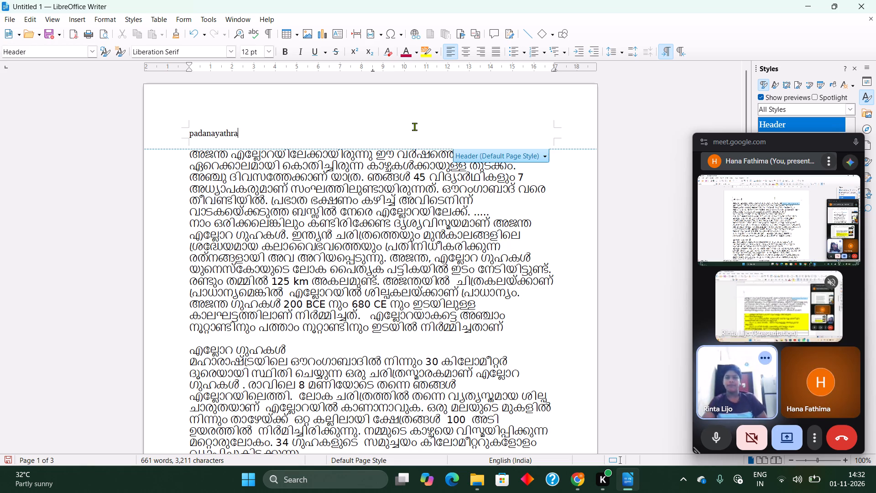
Select the whole word "padanayathra" in the page header and align it to the right.
left_click_drag(192, 133, 249, 116)
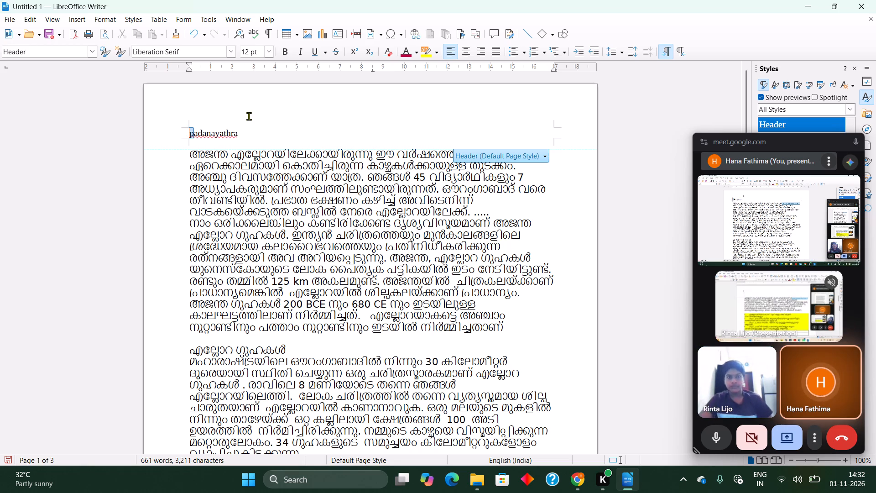
left_click_drag(249, 116, 260, 135)
left_click(260, 135)
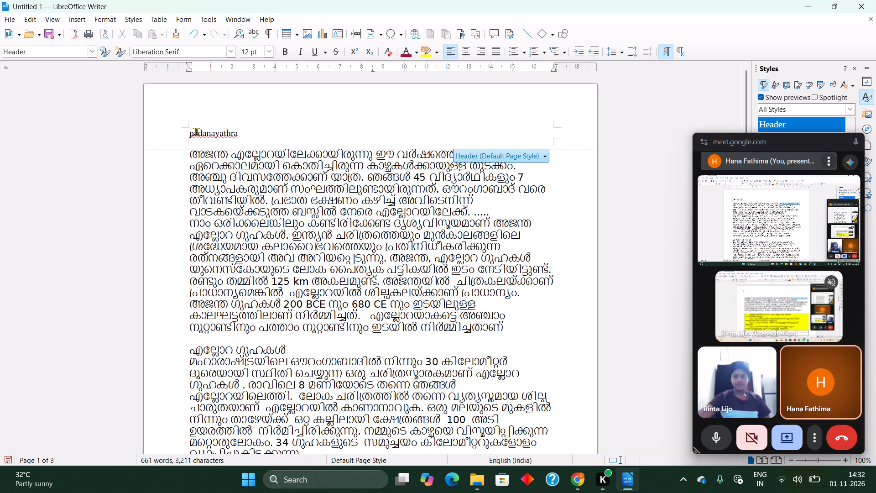
left_click_drag(189, 131, 261, 124)
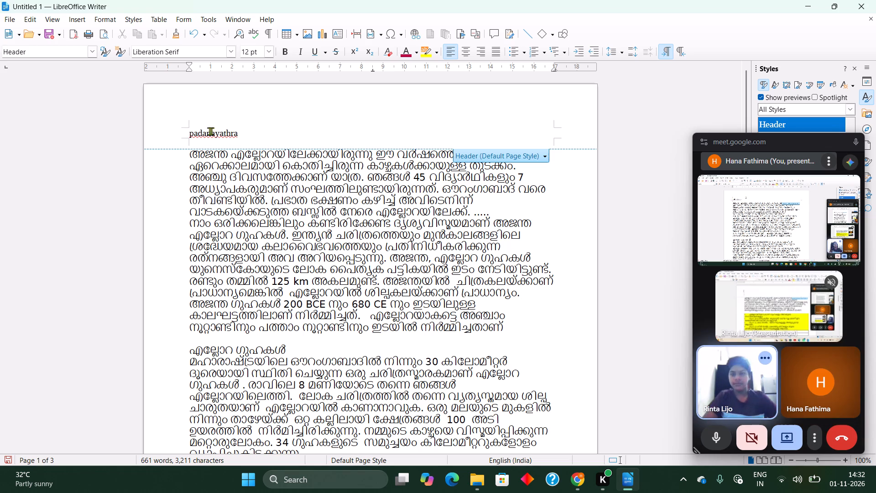
left_click_drag(190, 132, 245, 131)
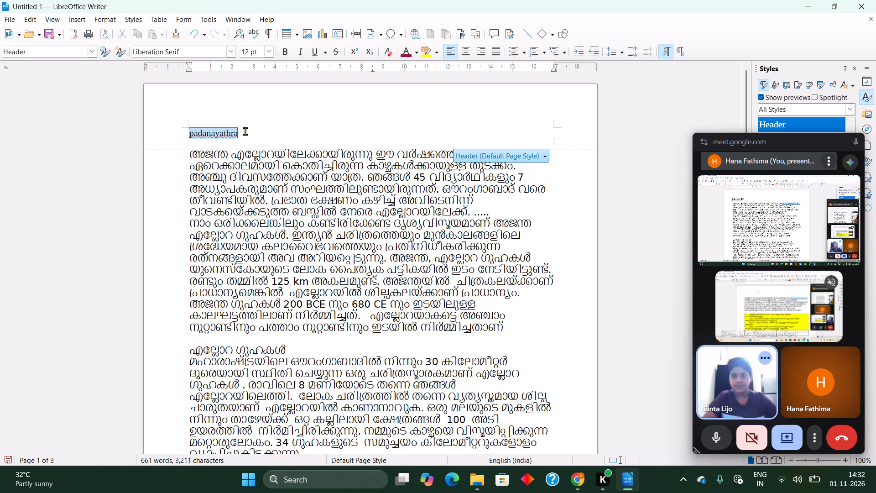
left_click(481, 55)
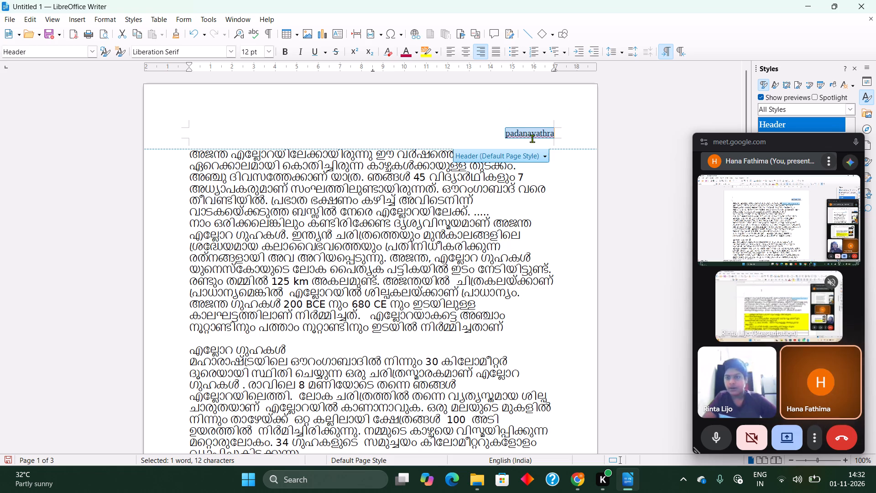
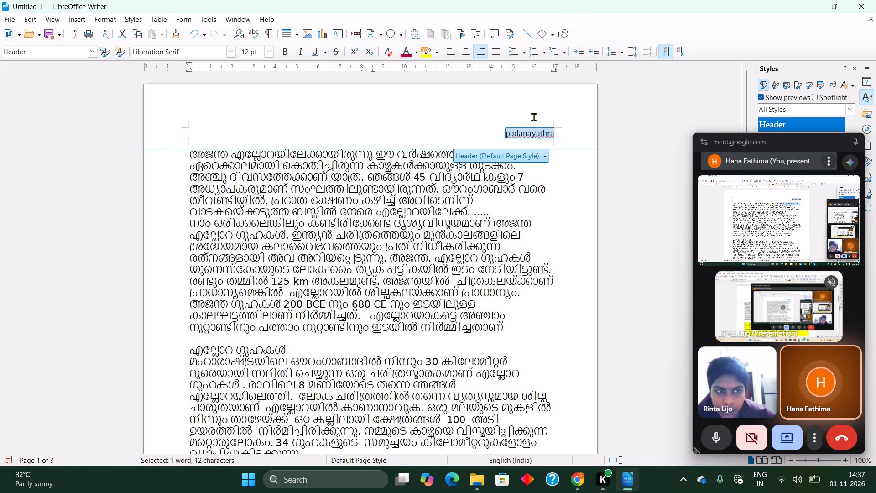
Review the Default Page Style's header settings for the selected header word and apply them as they are.
scroll(533, 118, "up", 5)
left_click_drag(533, 118, 500, 129)
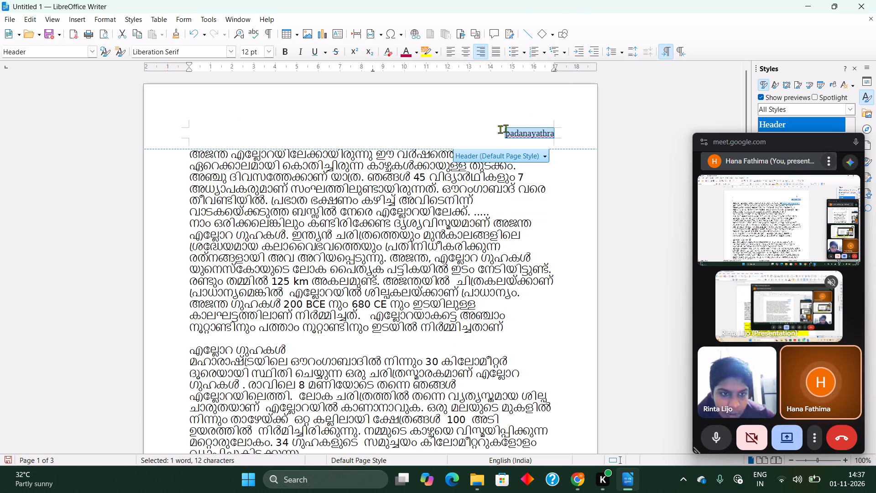
left_click_drag(500, 129, 580, 145)
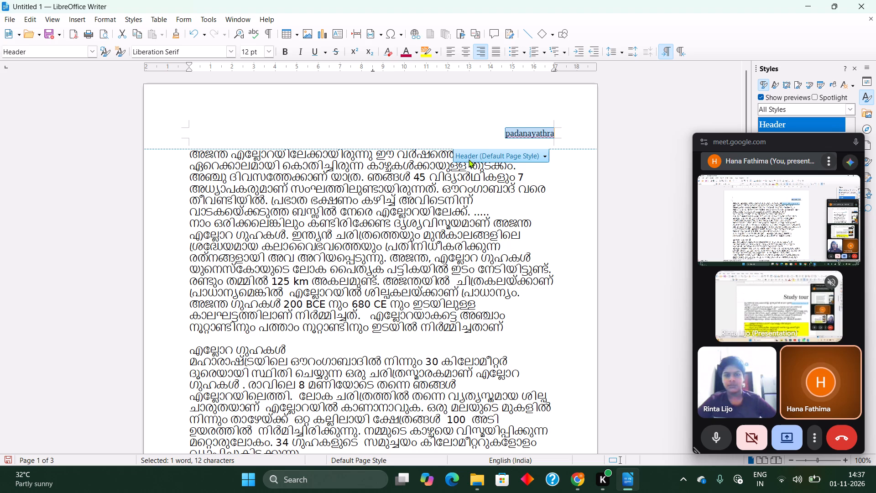
left_click(542, 157)
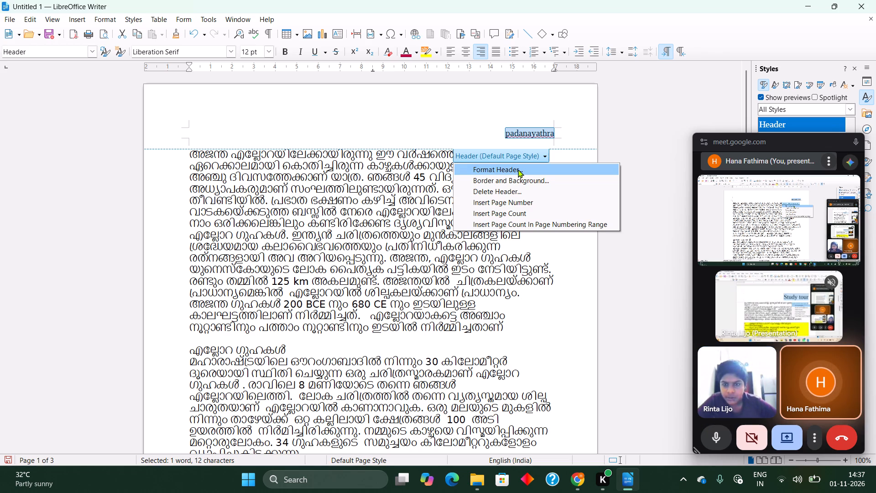
left_click(518, 169)
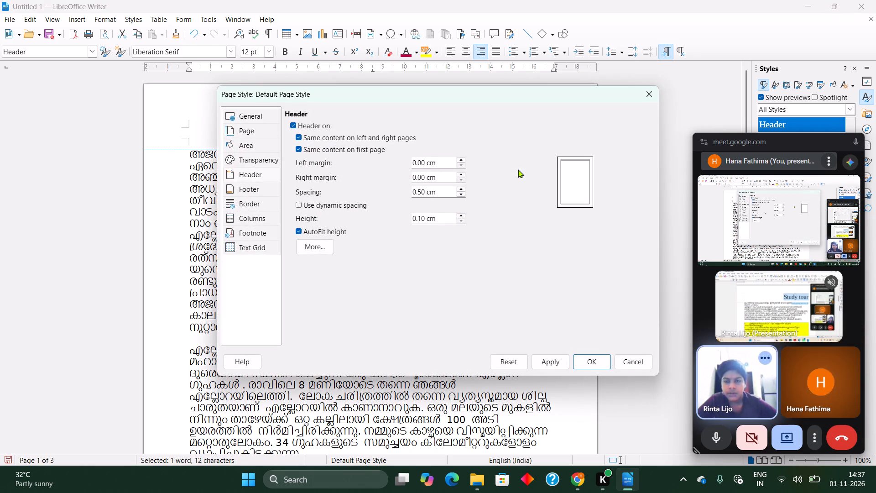
left_click(559, 357)
left_click(578, 360)
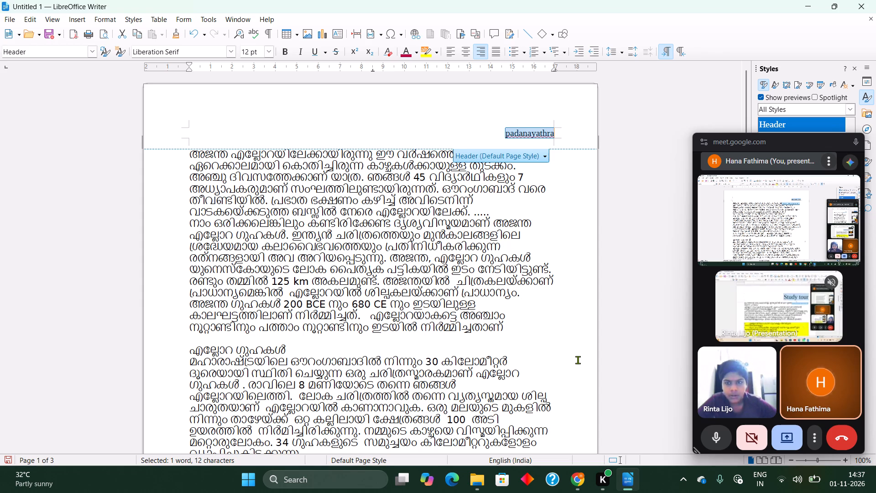
Look through the whole travelogue to check the header on every page.
scroll(578, 360, "down", 4)
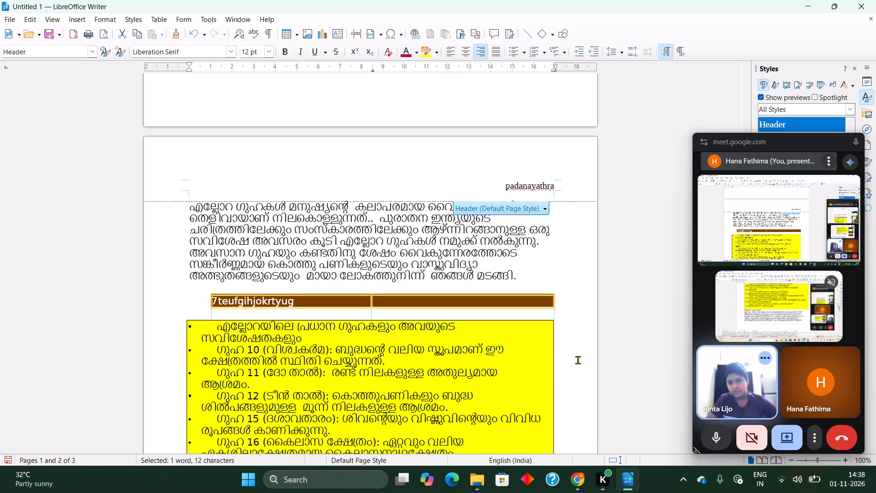
scroll(578, 360, "down", 3)
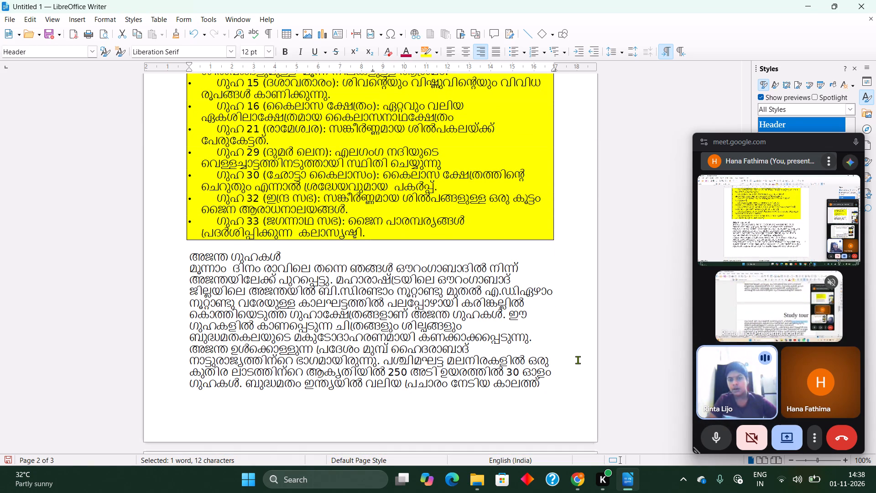
scroll(578, 360, "down", 12)
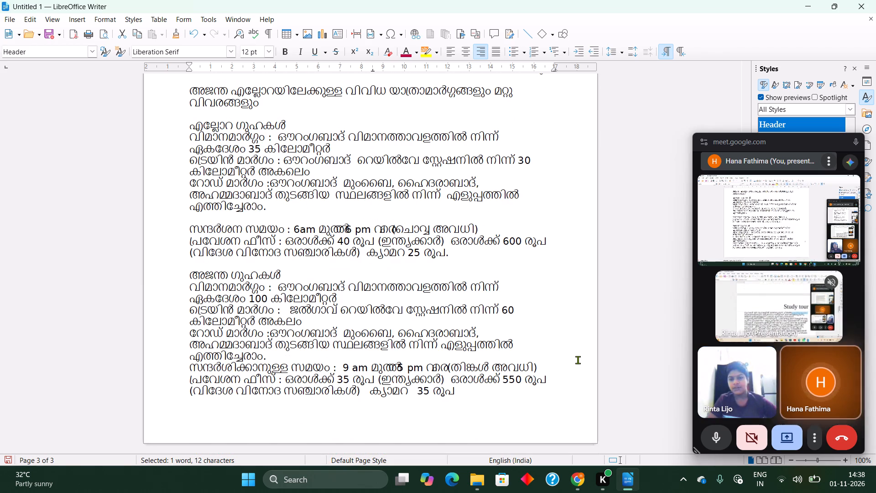
scroll(578, 360, "up", 14)
scroll(578, 360, "down", 4)
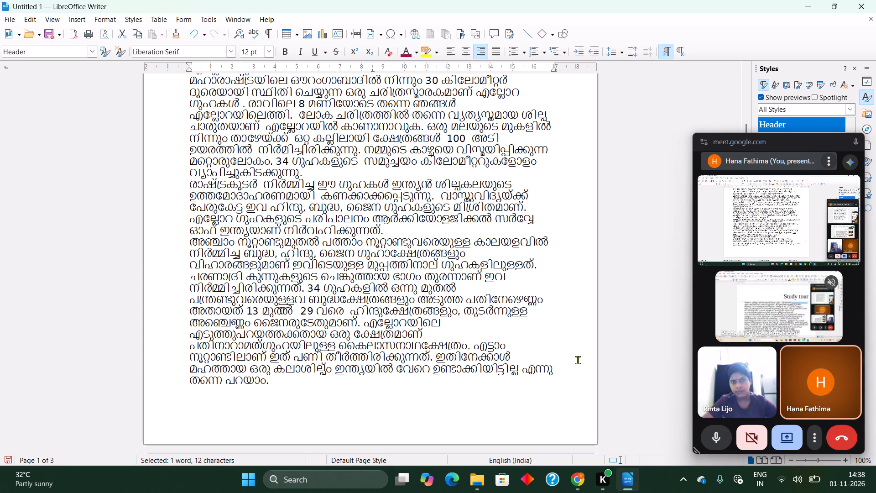
Insert page numbers at the bottom of the page in the footer, centre-aligned, in the 1, 2, 3 format.
double_click(431, 435)
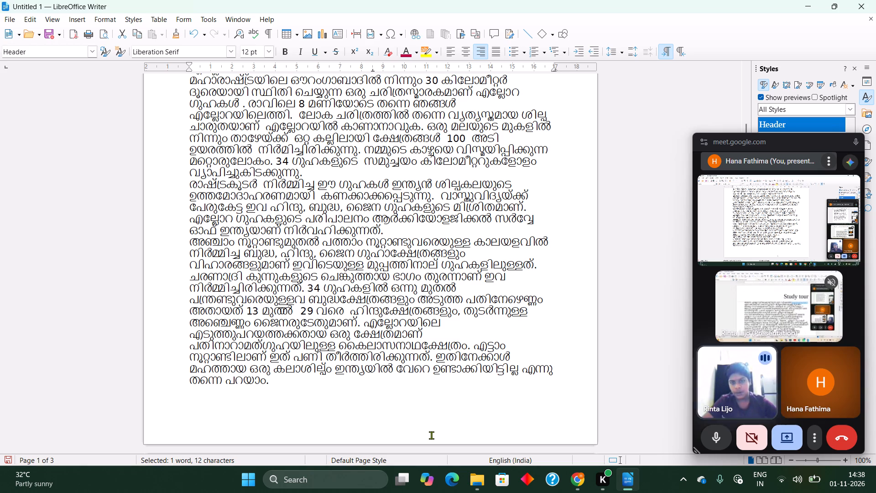
triple_click(431, 435)
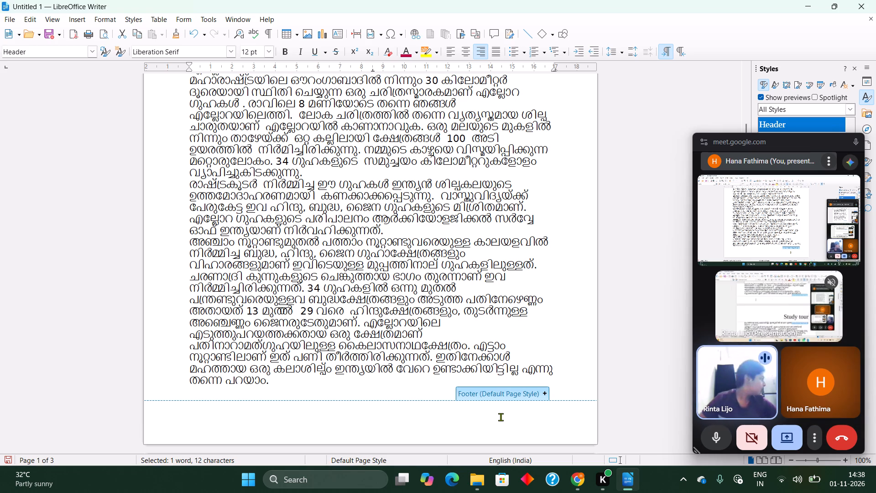
left_click(74, 25)
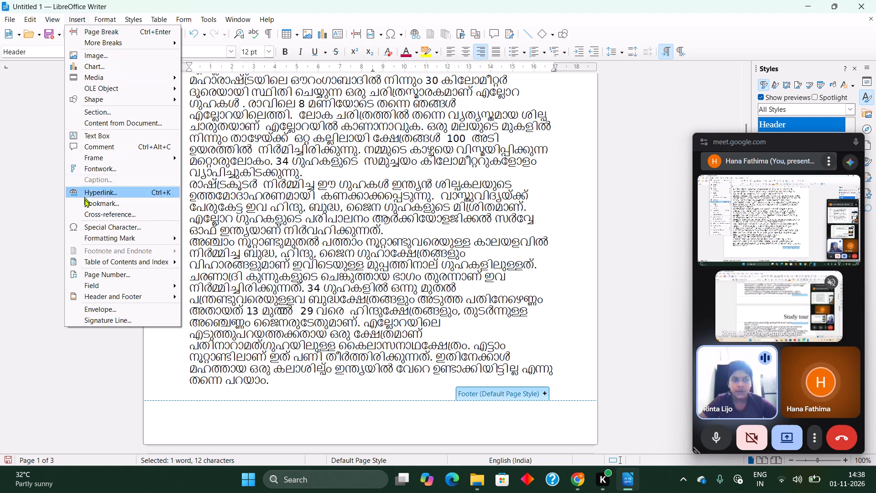
left_click(109, 278)
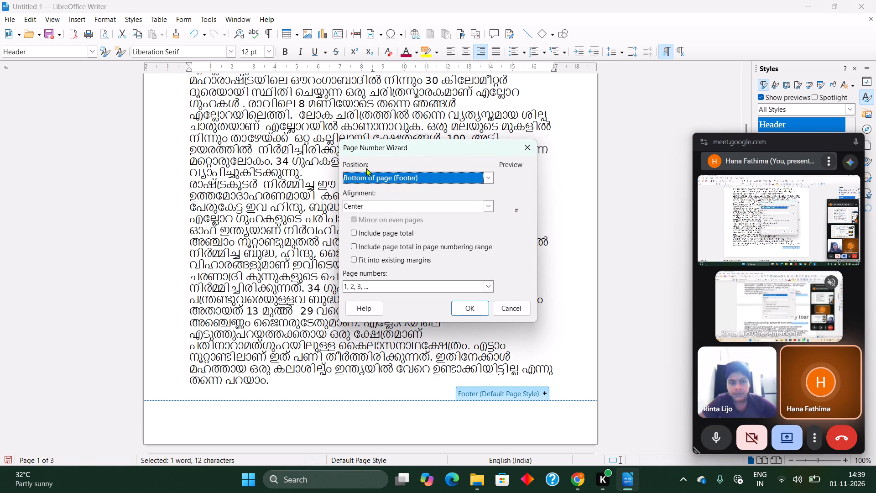
left_click(486, 179)
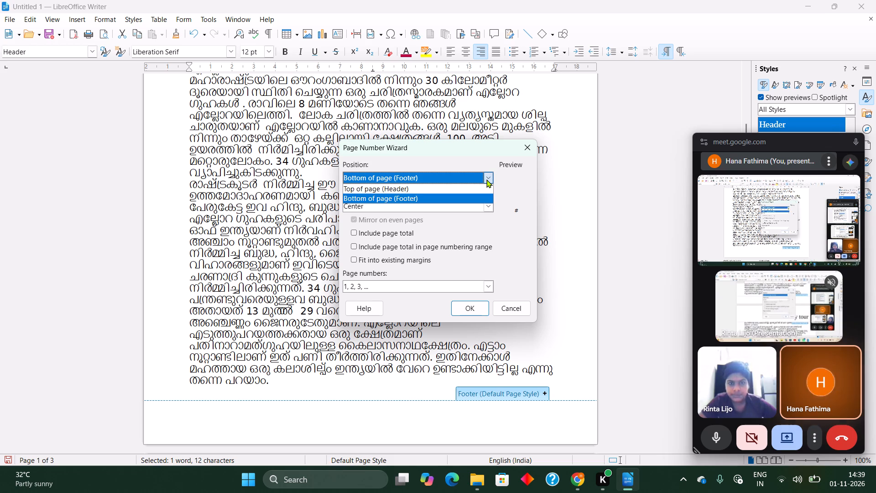
left_click(459, 200)
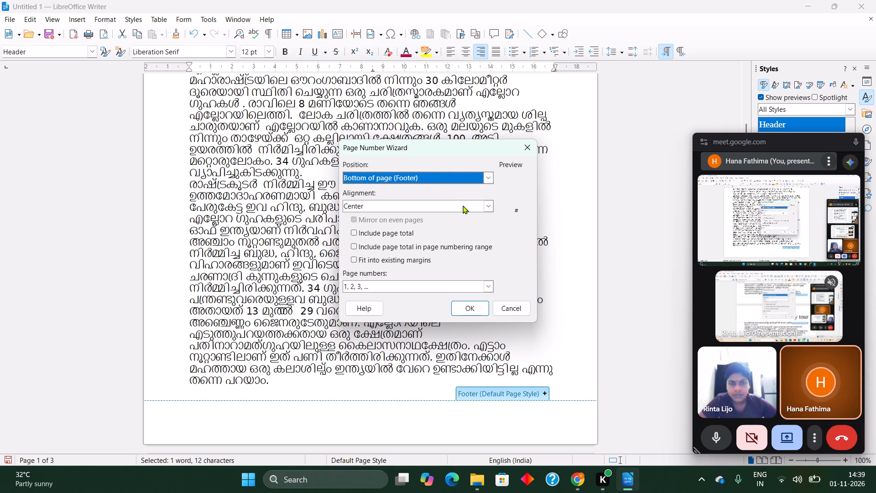
left_click(490, 203)
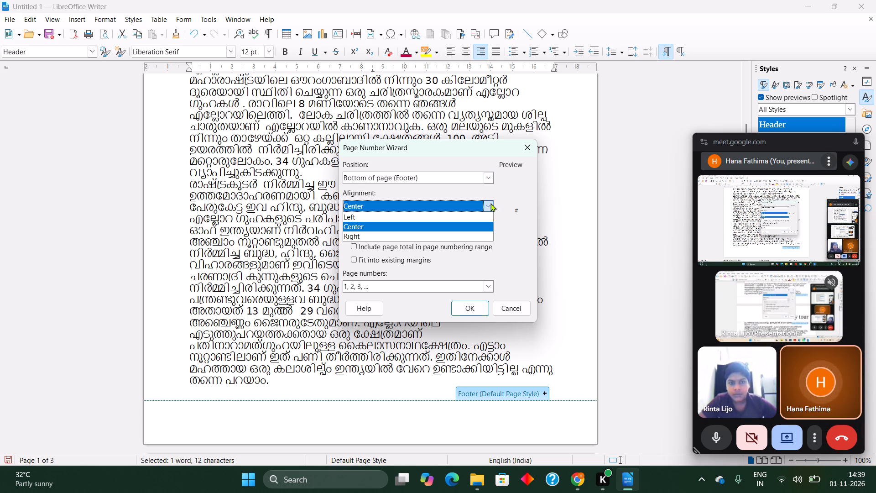
left_click(477, 227)
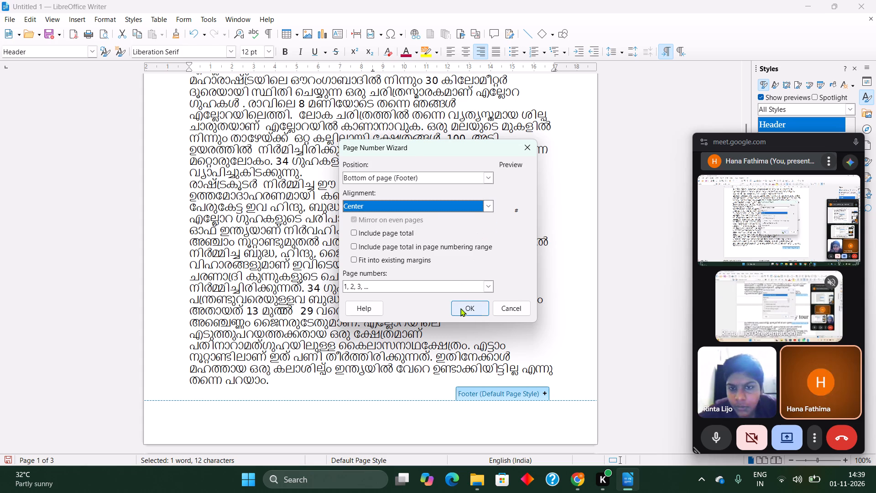
left_click(464, 308)
Check the footer page numbers from the first page through to the last.
scroll(464, 308, "up", 2)
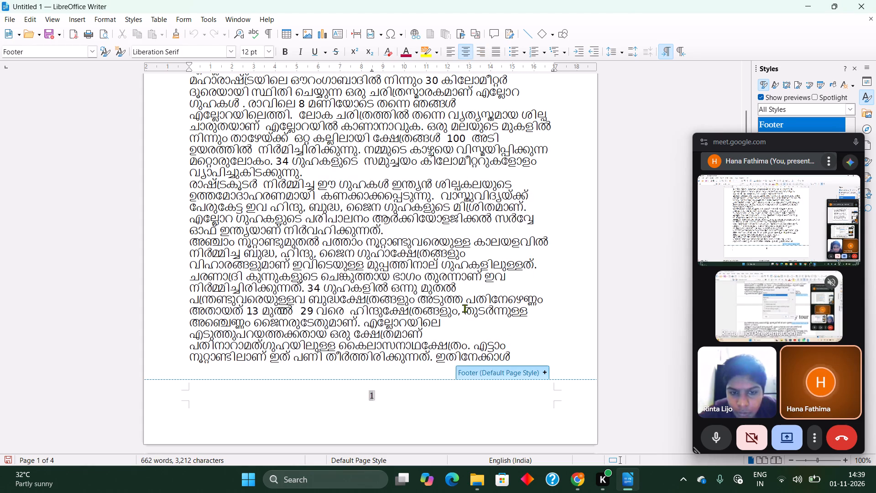
scroll(464, 308, "up", 18)
scroll(464, 308, "down", 3)
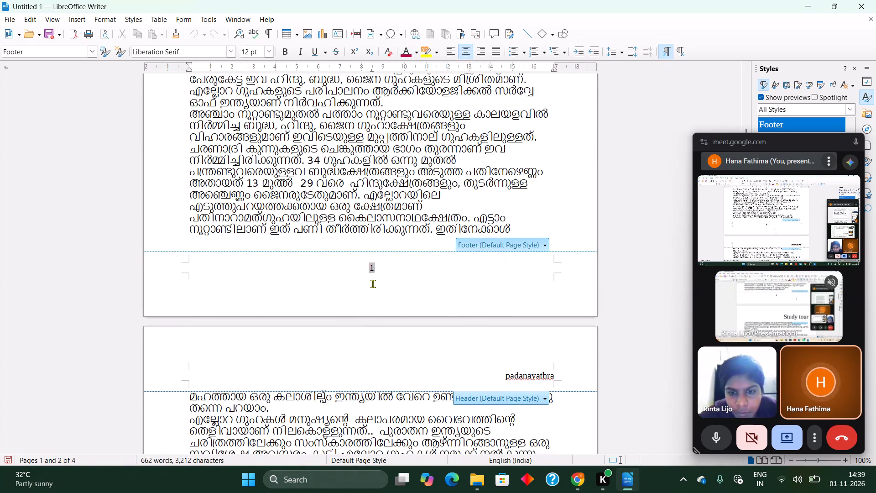
scroll(369, 282, "down", 8)
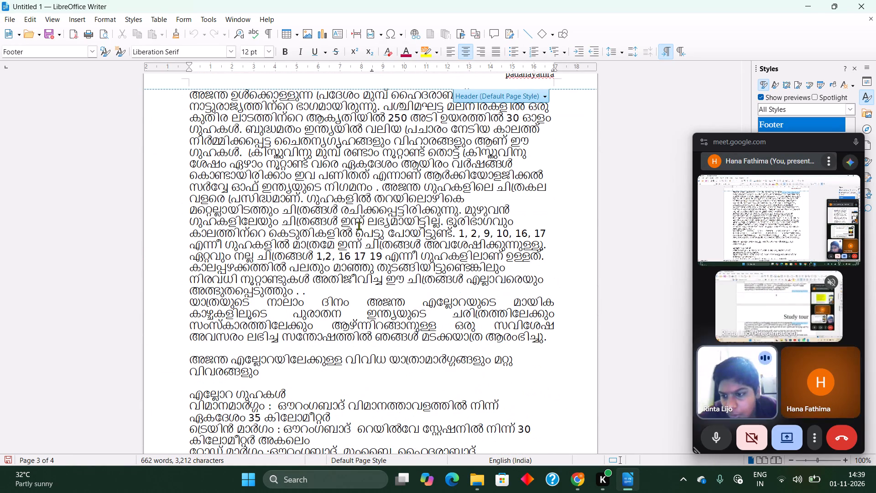
scroll(365, 262, "down", 6)
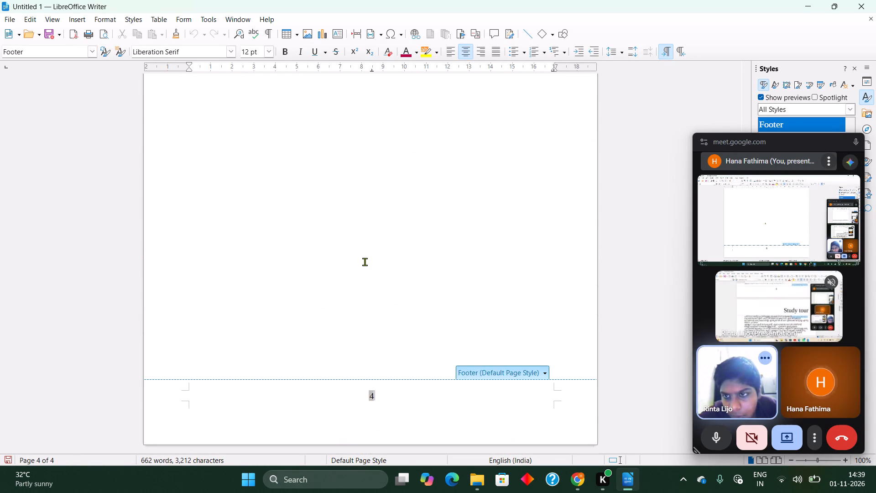
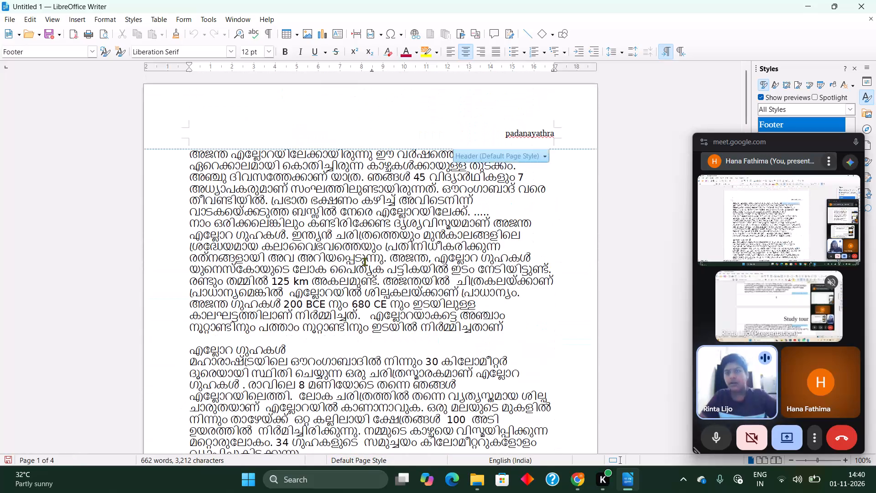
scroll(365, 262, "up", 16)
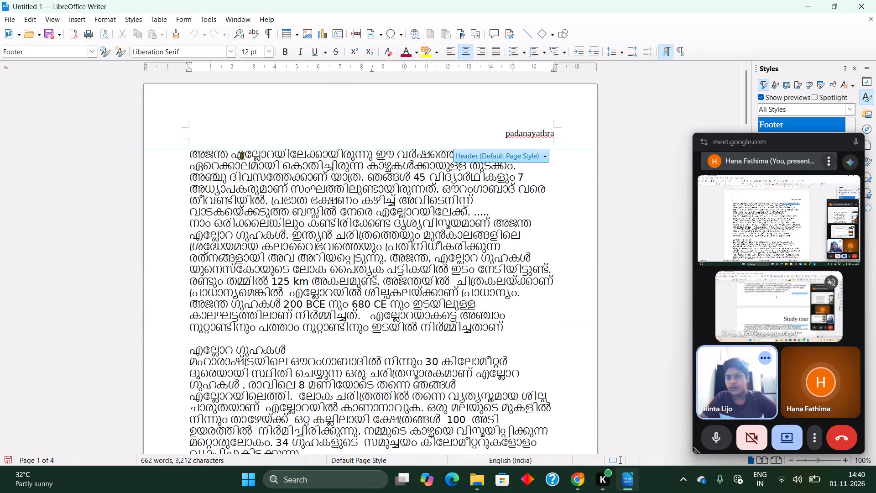
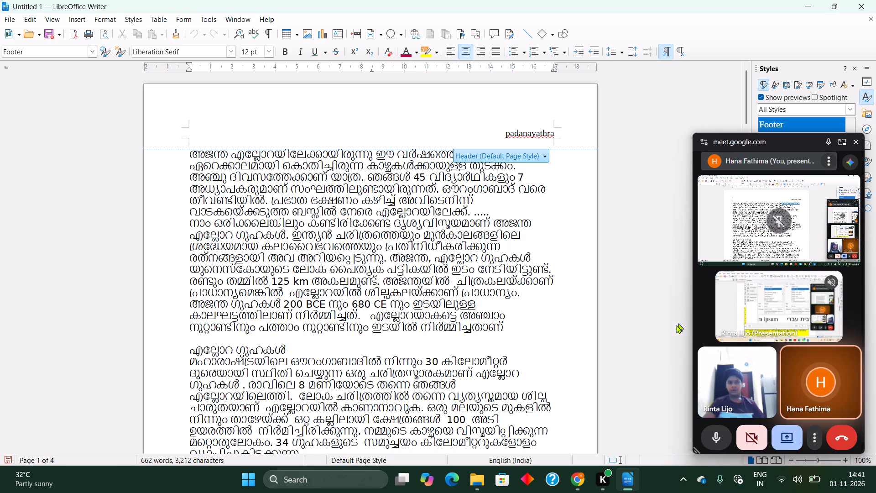
Open the Windows input language choices to change the keyboard language from English (India).
left_click(760, 483)
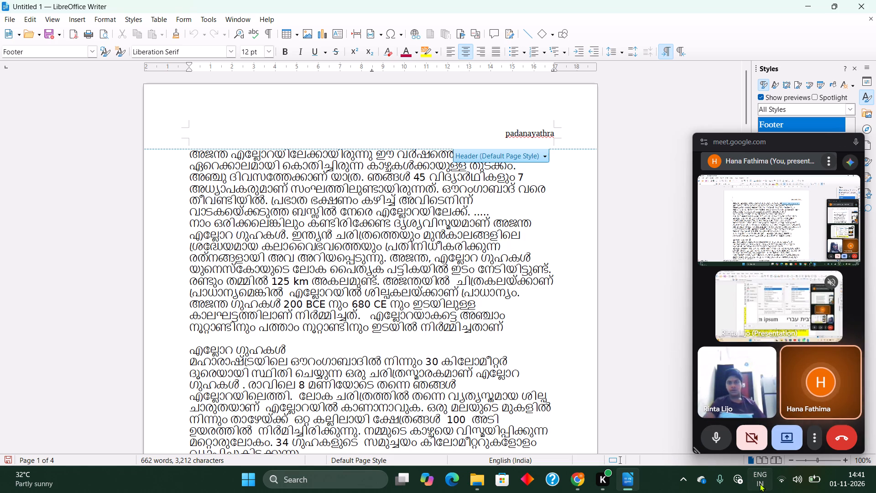
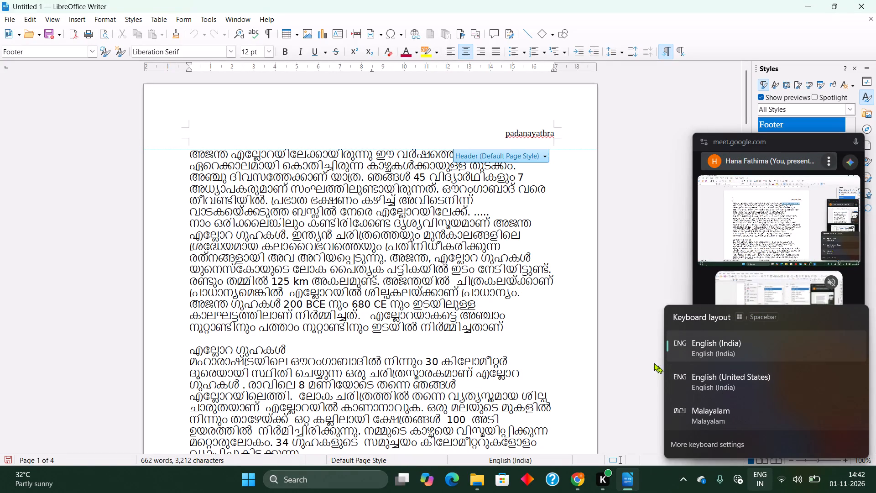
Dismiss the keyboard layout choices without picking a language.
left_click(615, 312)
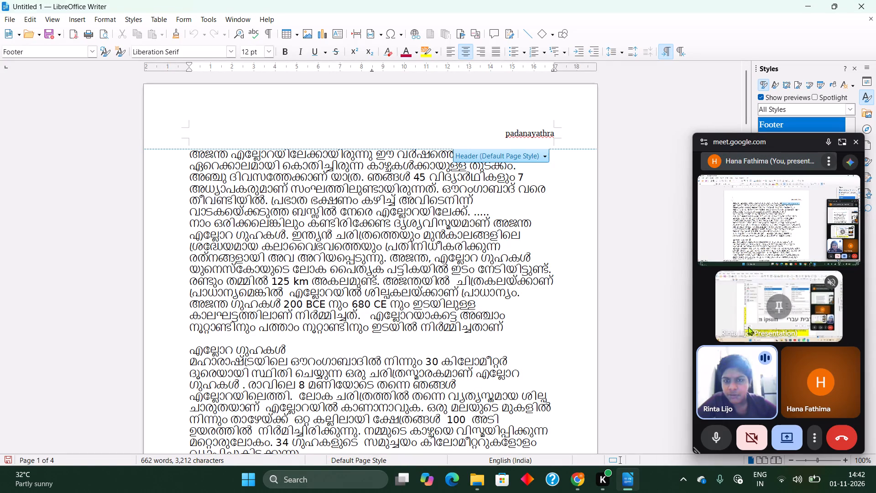